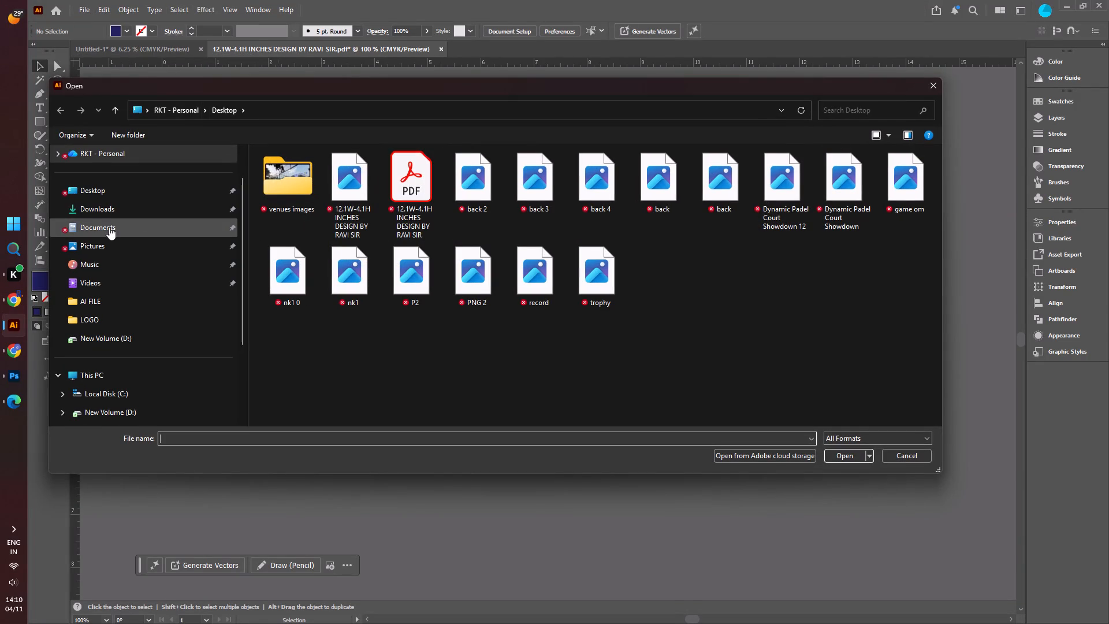
Browse the Desktop, Downloads and AI FILE folders for a design file to open.
left_click(110, 194)
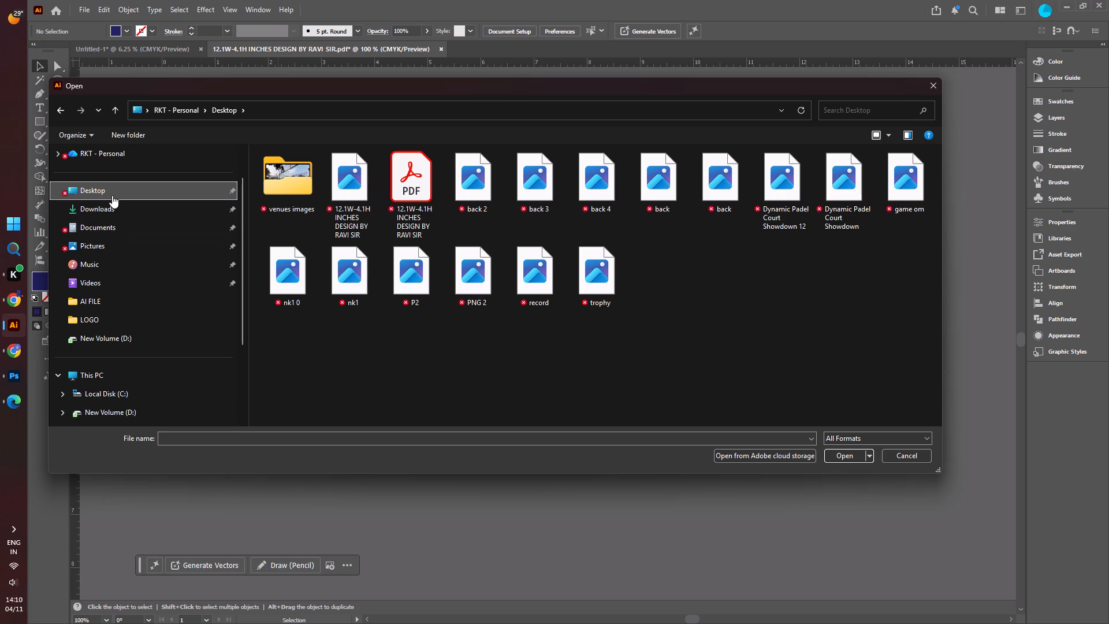
left_click(120, 203)
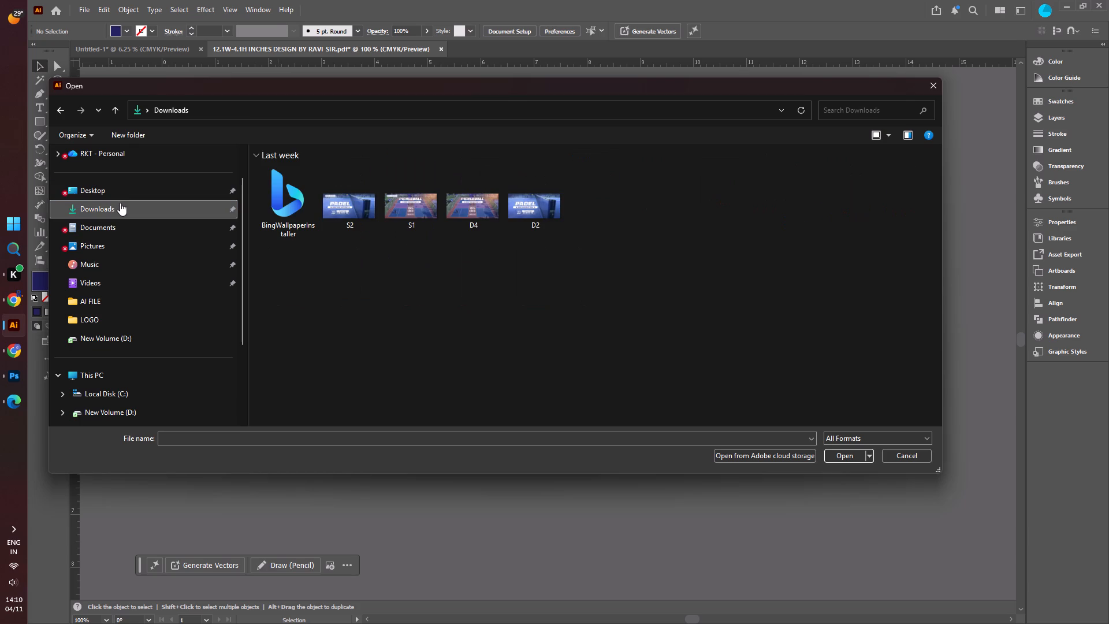
left_click(119, 307)
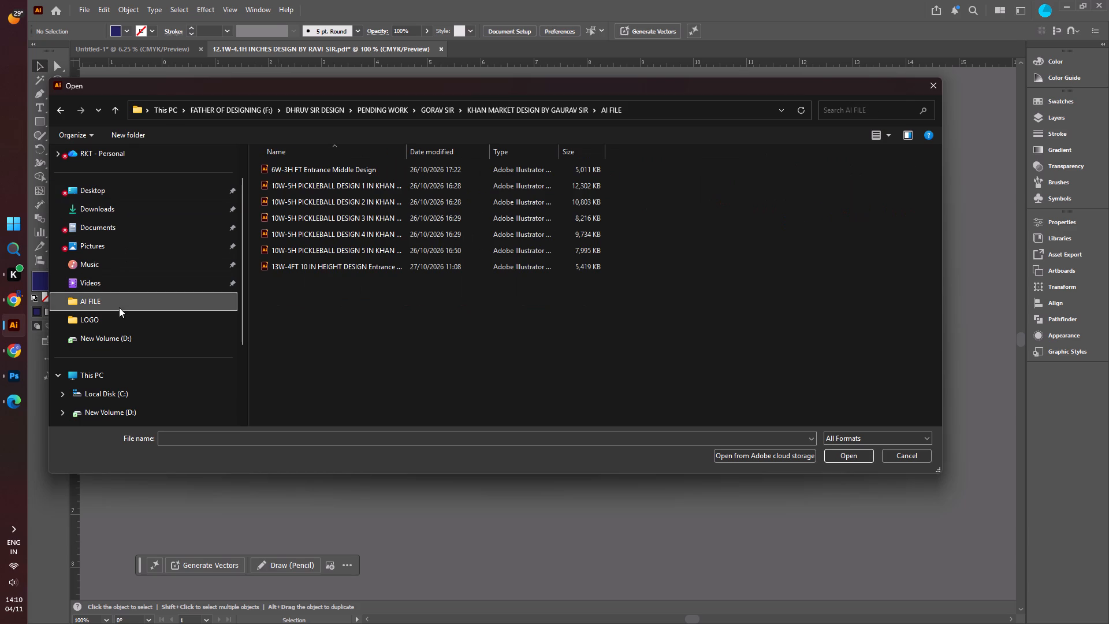
Open the file 10W-5H PICKLEBALL DESIGN 1 IN KHAN MARKET from the AI FILE folder.
left_click(353, 184)
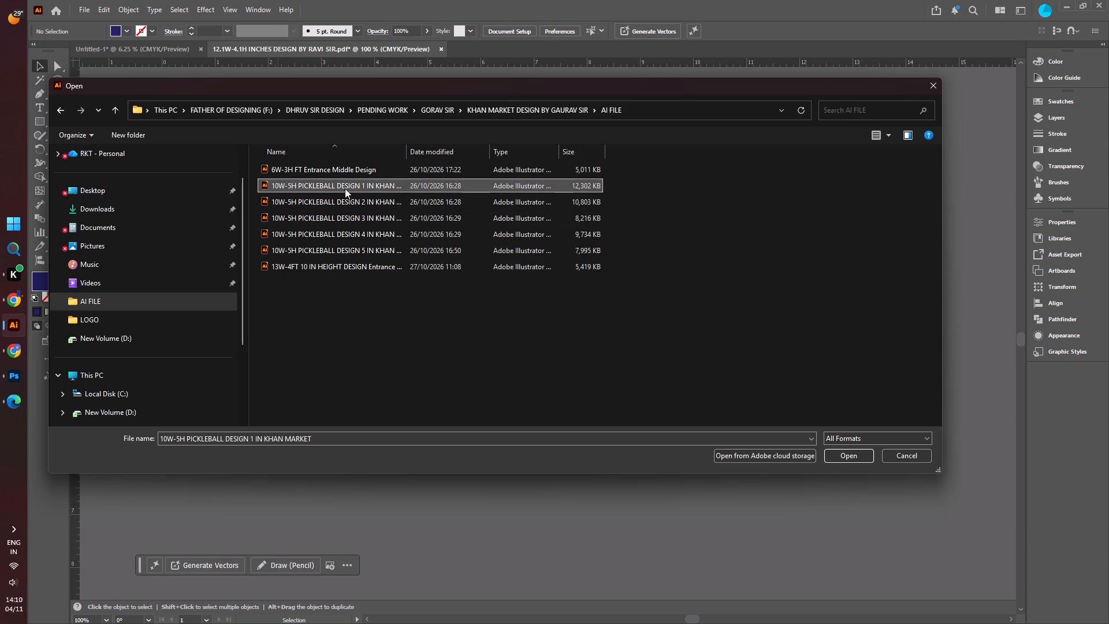
left_click(345, 185)
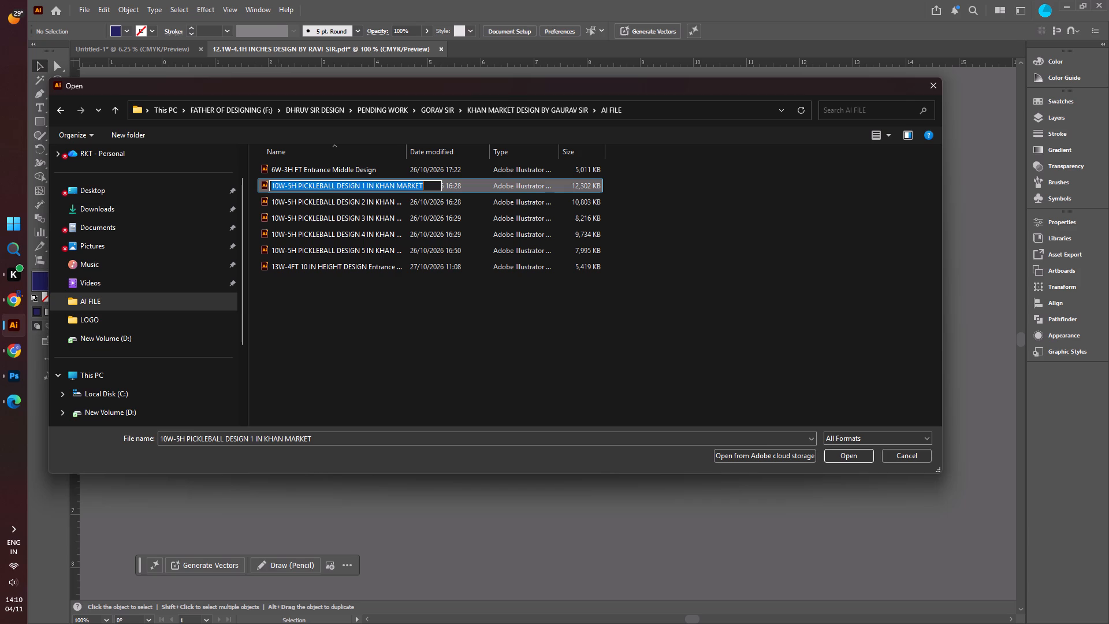
left_click(484, 179)
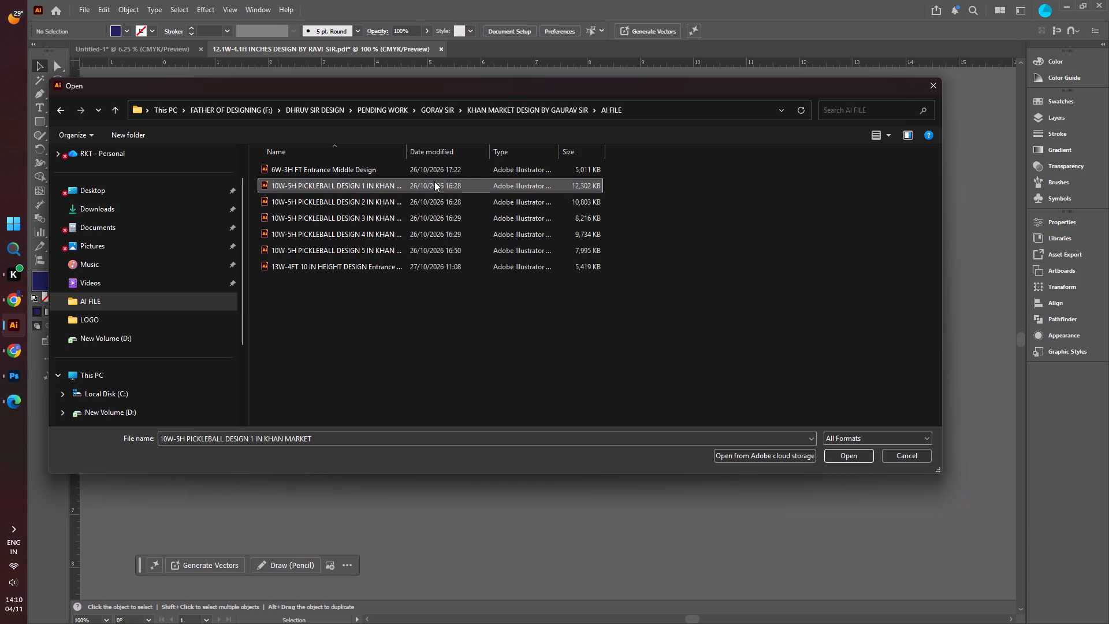
left_click(434, 181)
left_click(434, 182)
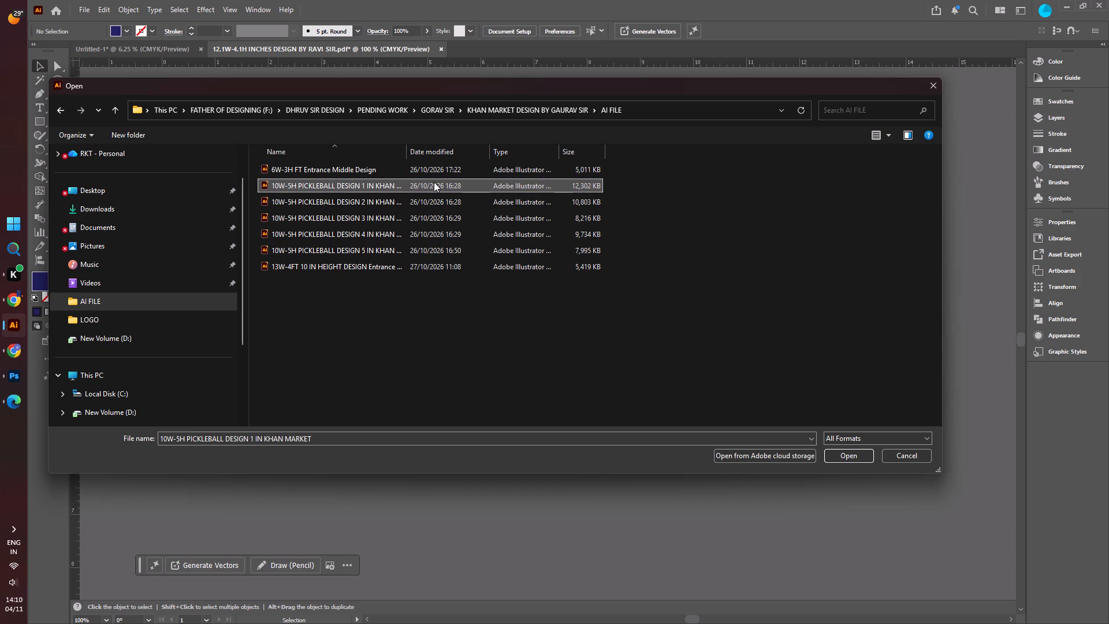
left_click(434, 182)
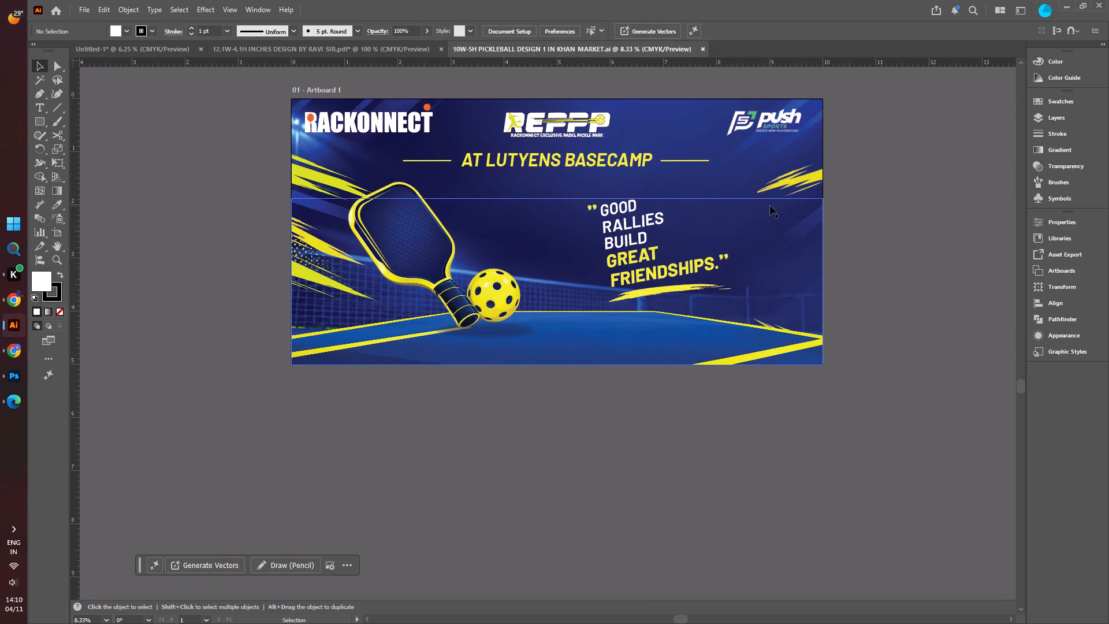
Using Pickleball Design 1 as the colour reference, add 20% black to the 12.1W-4.1H banner's background image with Adjust Color Balance.
left_click(308, 54)
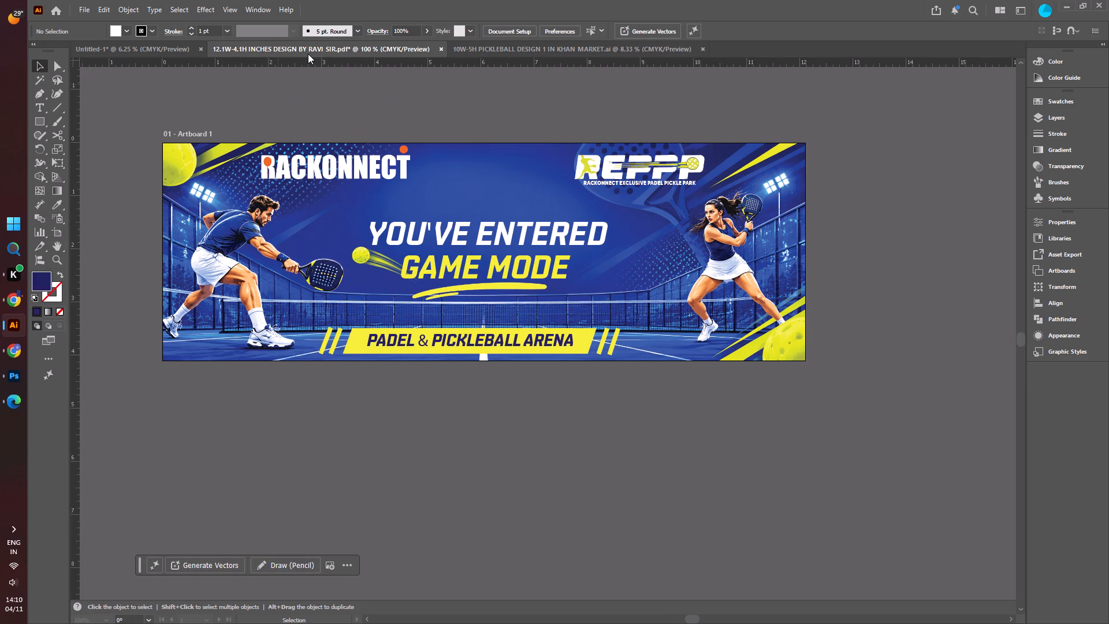
left_click(551, 46)
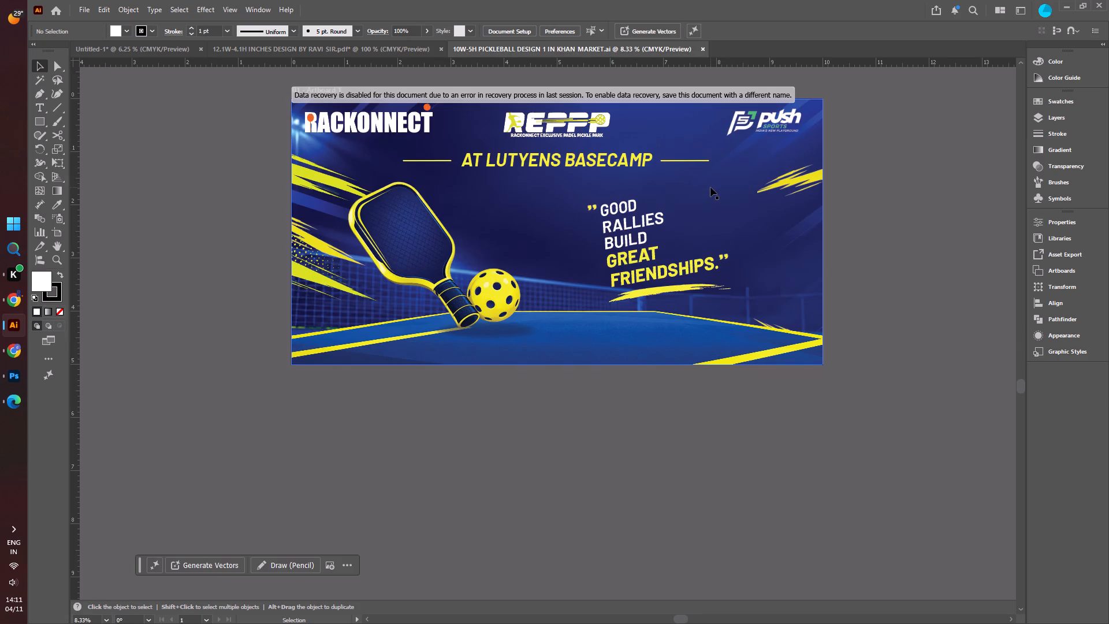
left_click(710, 187)
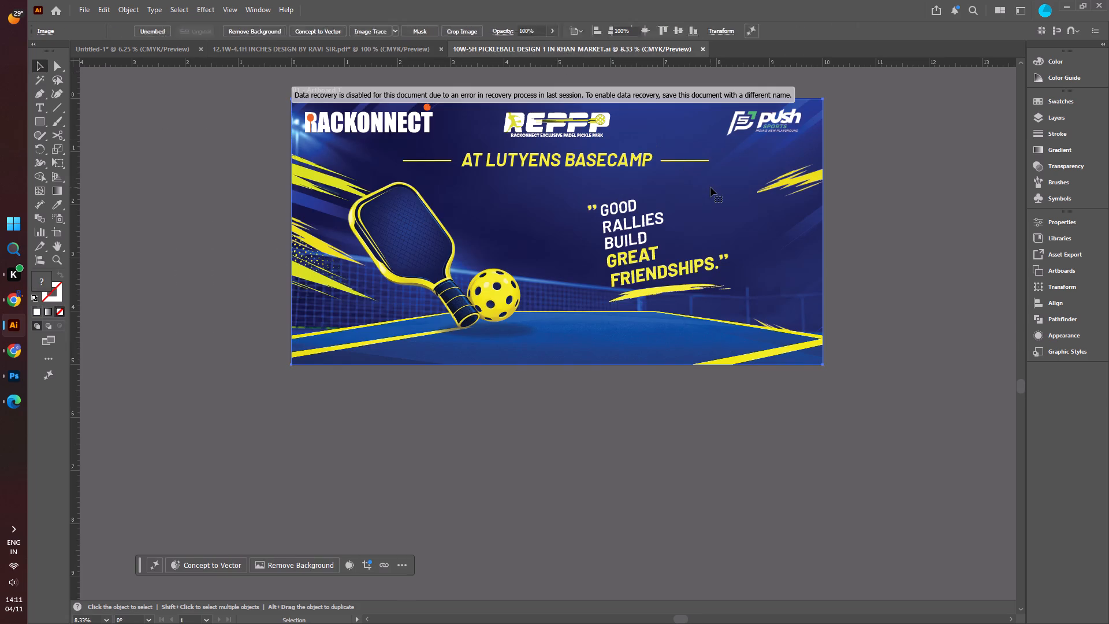
left_click(182, 145)
left_click(351, 47)
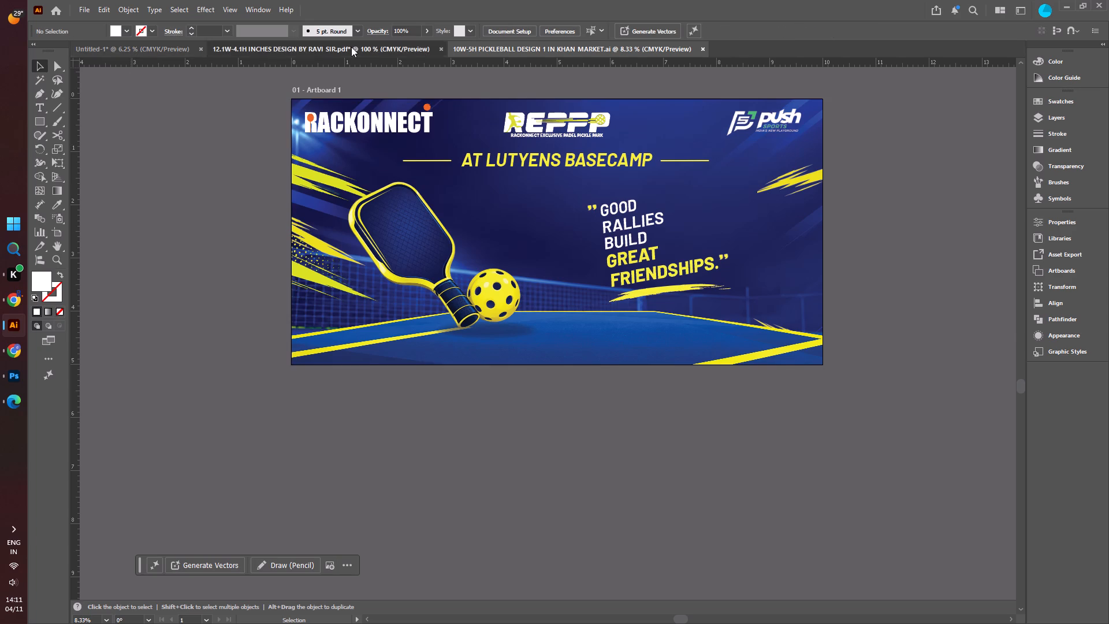
left_click(523, 166)
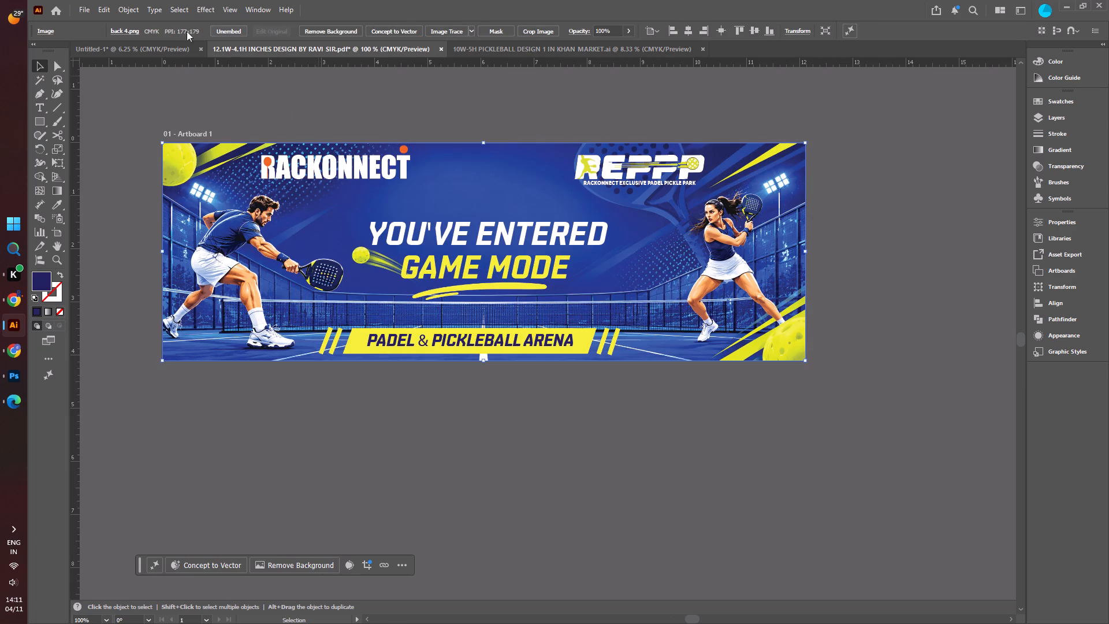
left_click(105, 10)
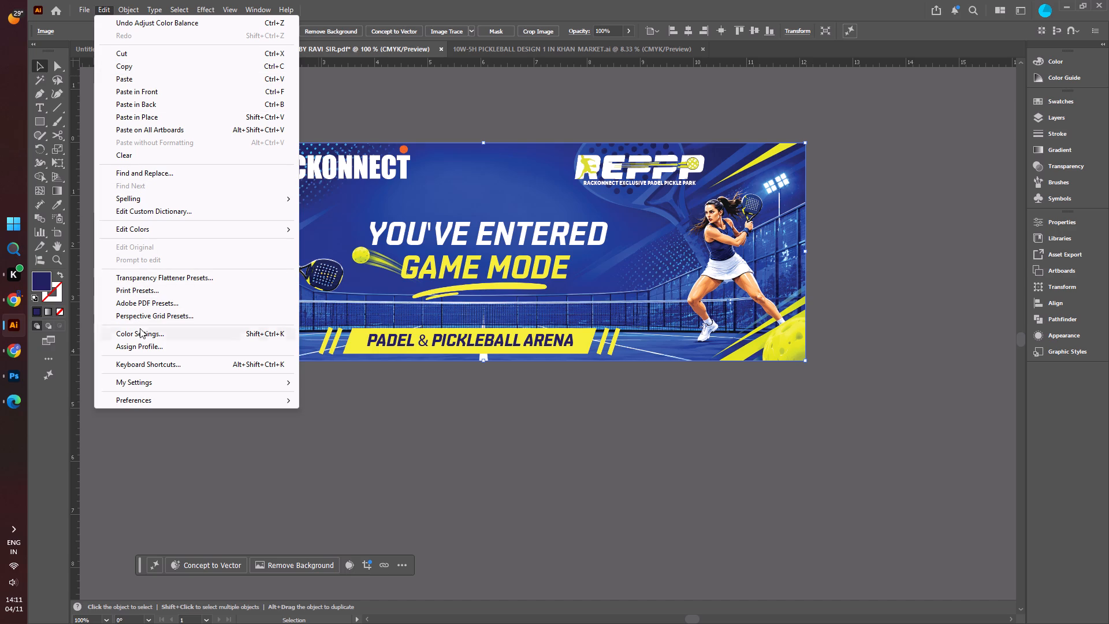
left_click(126, 232)
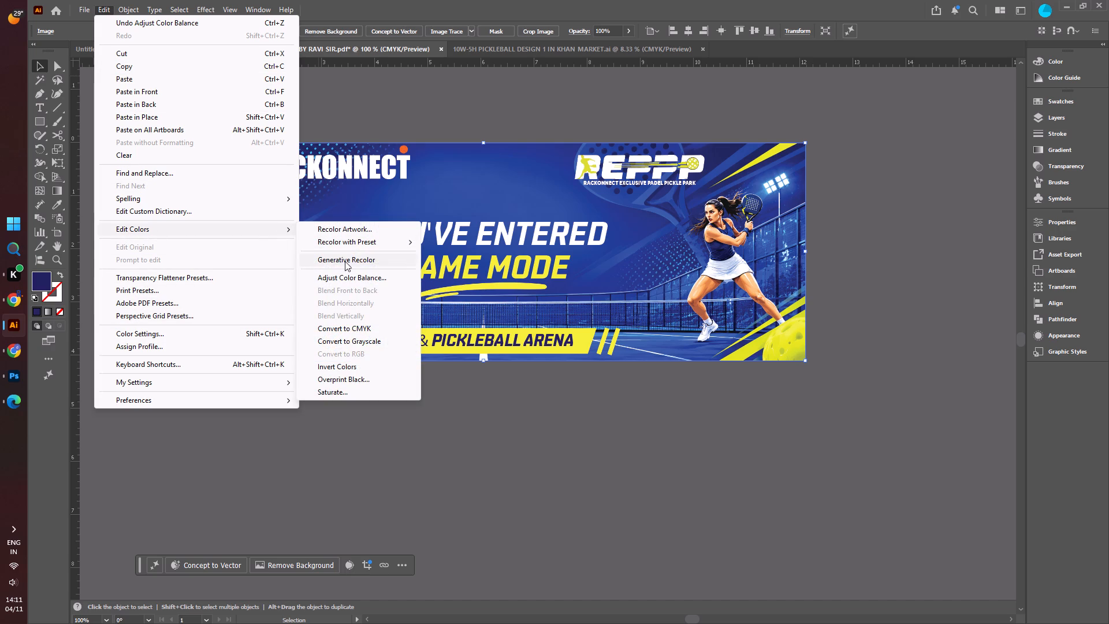
left_click(344, 279)
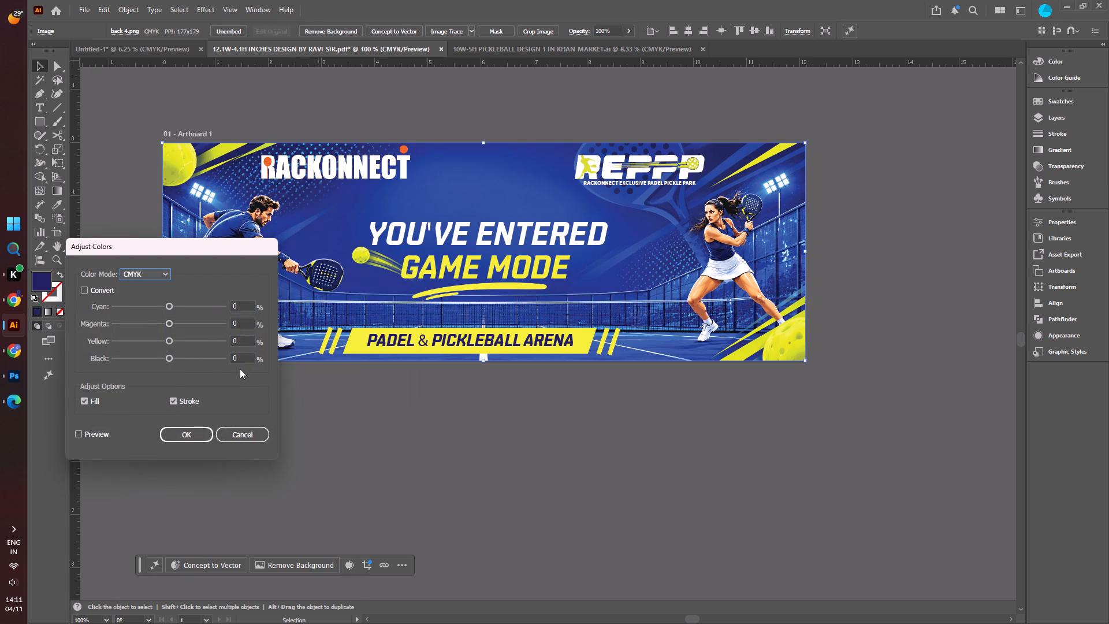
left_click(238, 355)
double_click(238, 355)
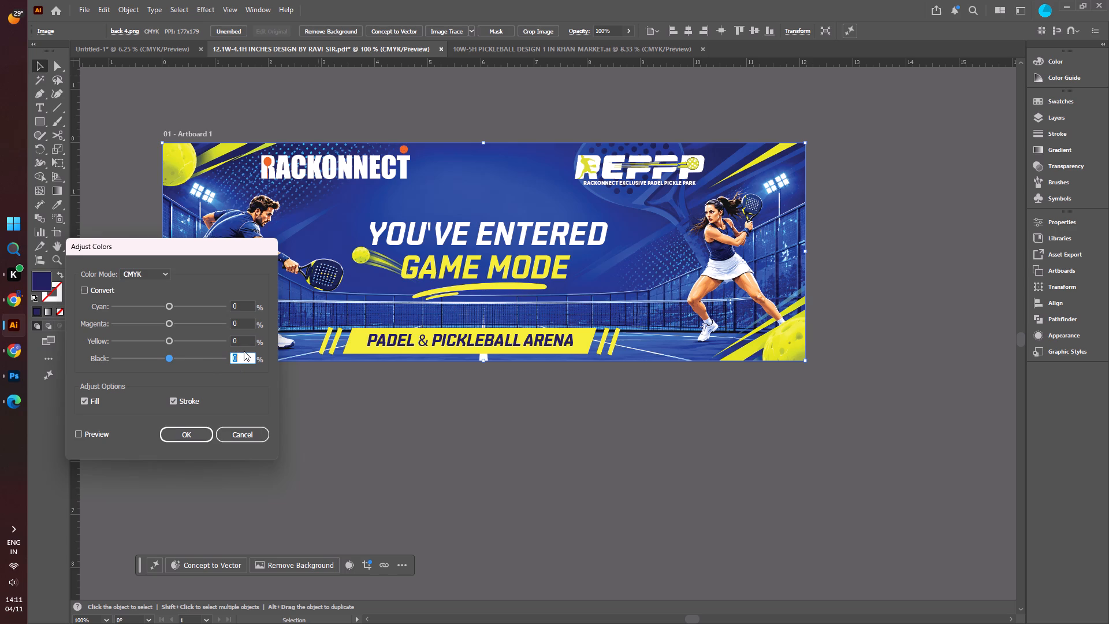
type("20")
key("Return")
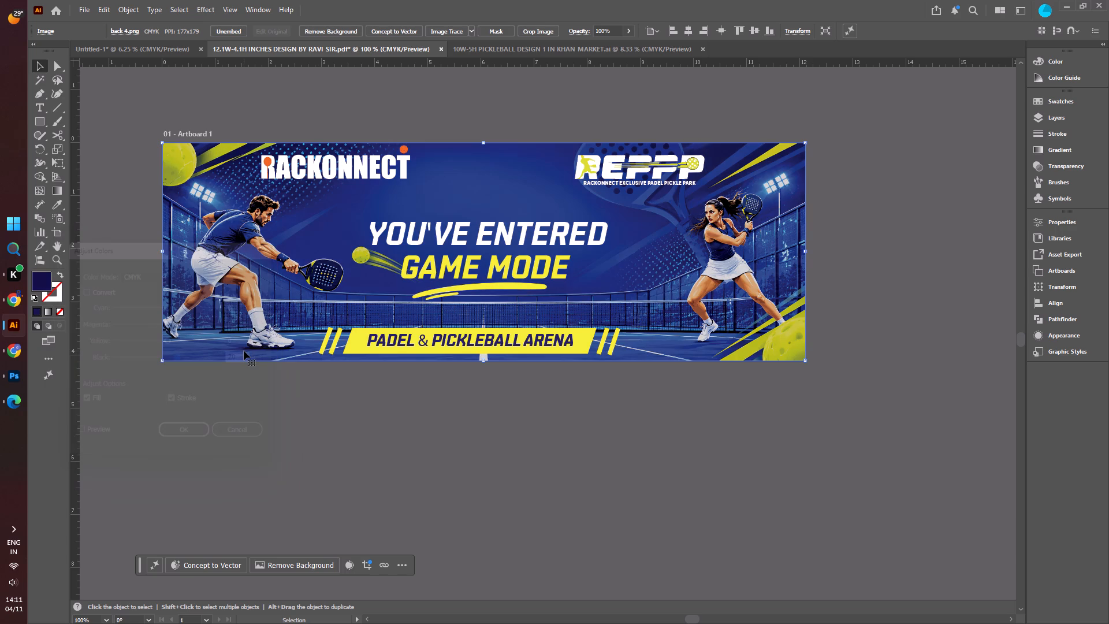
left_click(558, 38)
left_click(546, 47)
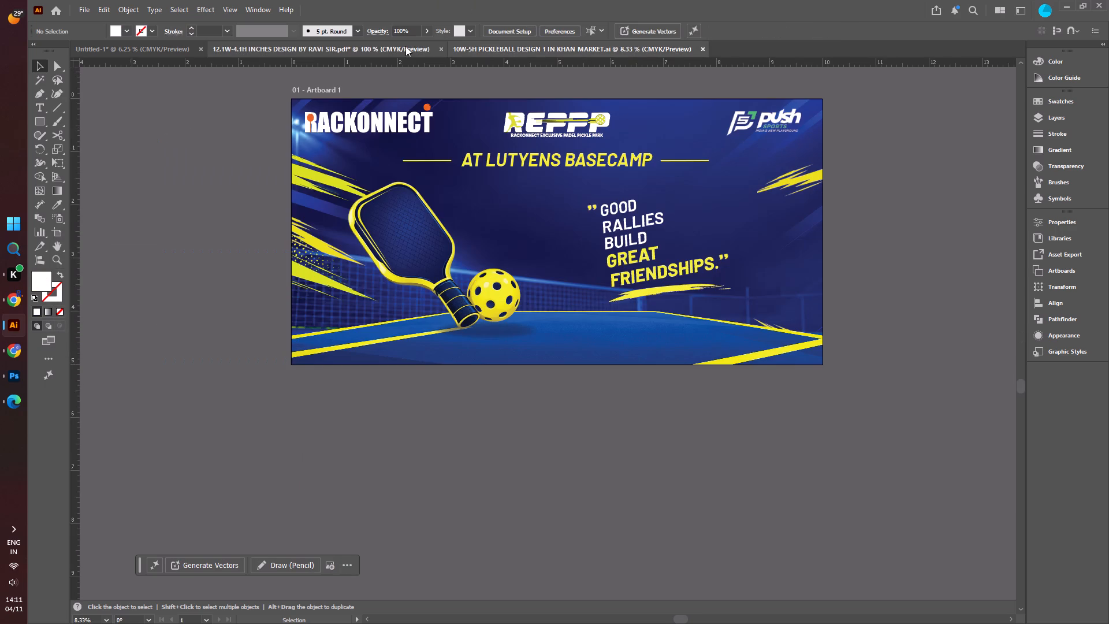
left_click(405, 46)
left_click(441, 111)
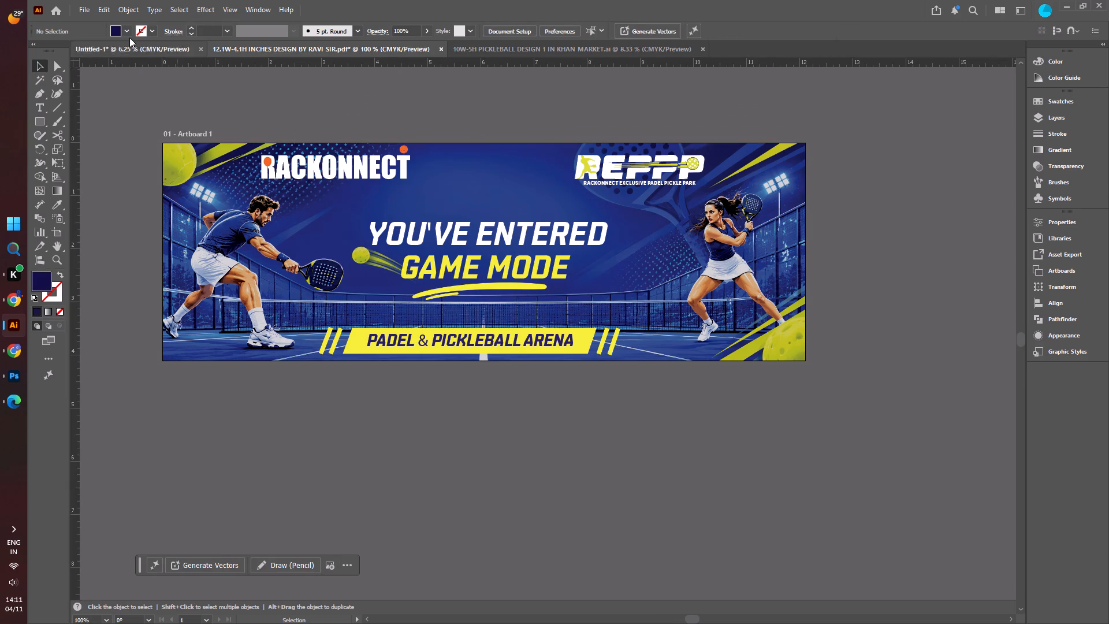
In the Untitled-1 vertical poster, add 20% black to the background image with Adjust Color Balance.
left_click(133, 46)
left_click(430, 146)
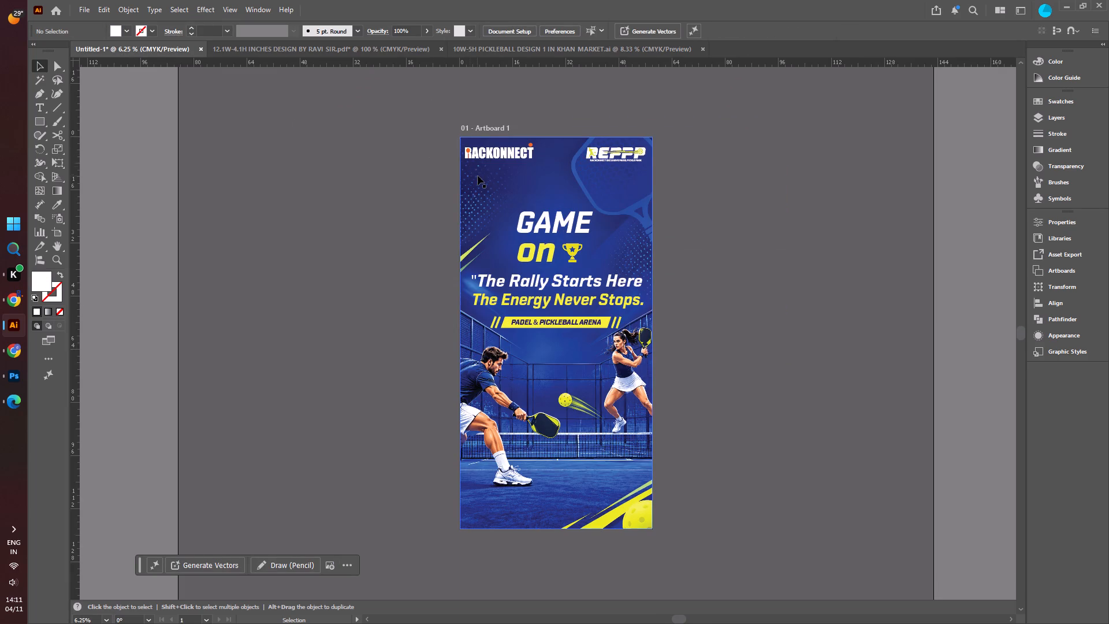
left_click(478, 176)
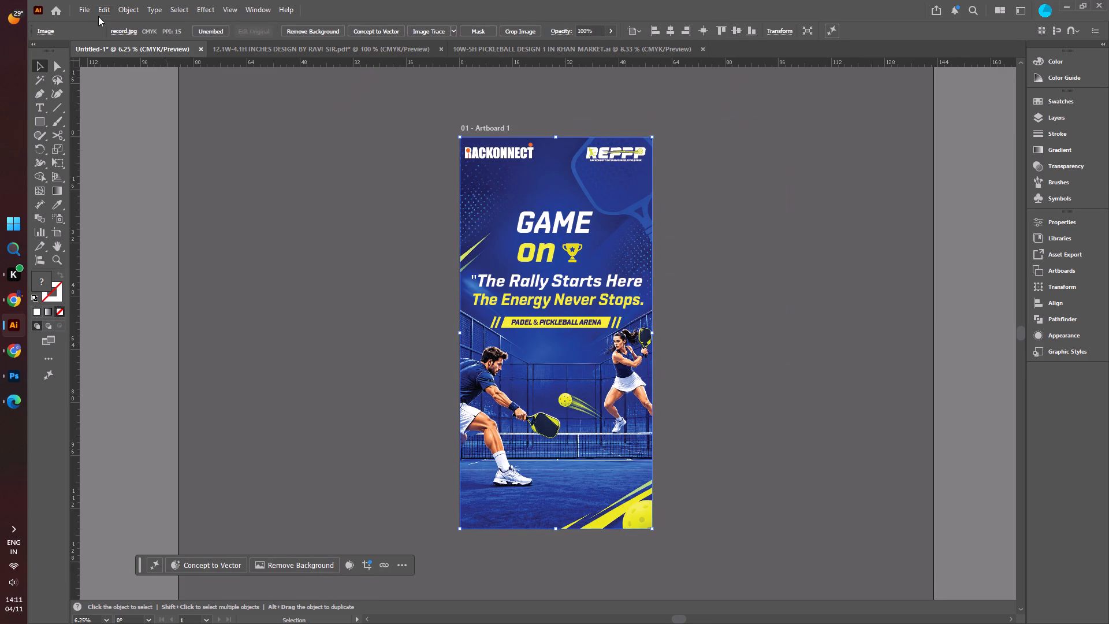
left_click(106, 9)
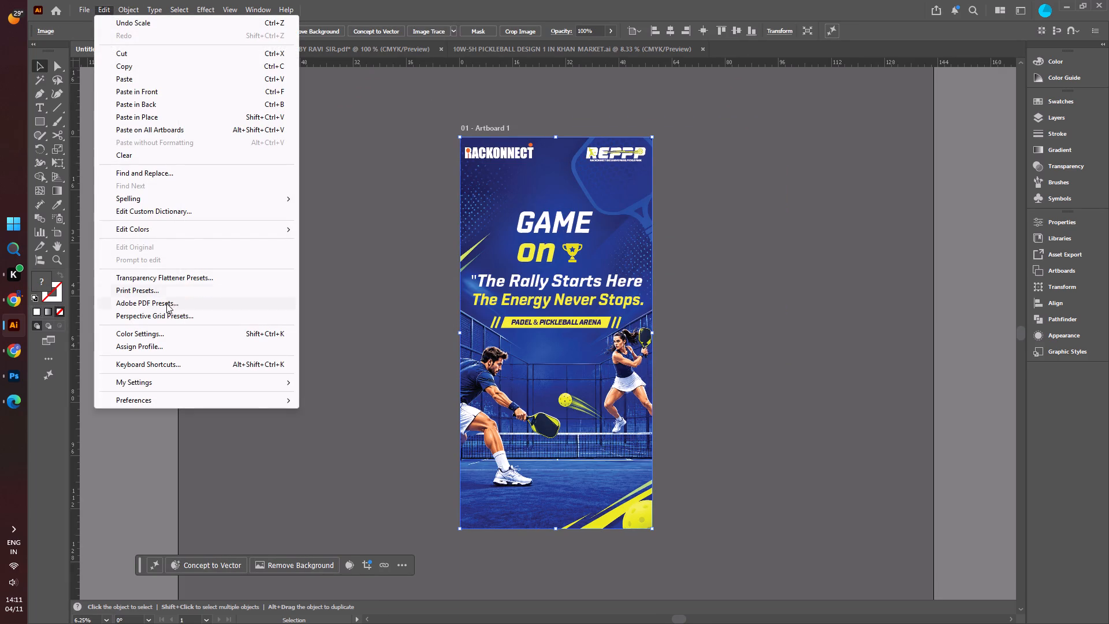
left_click(166, 226)
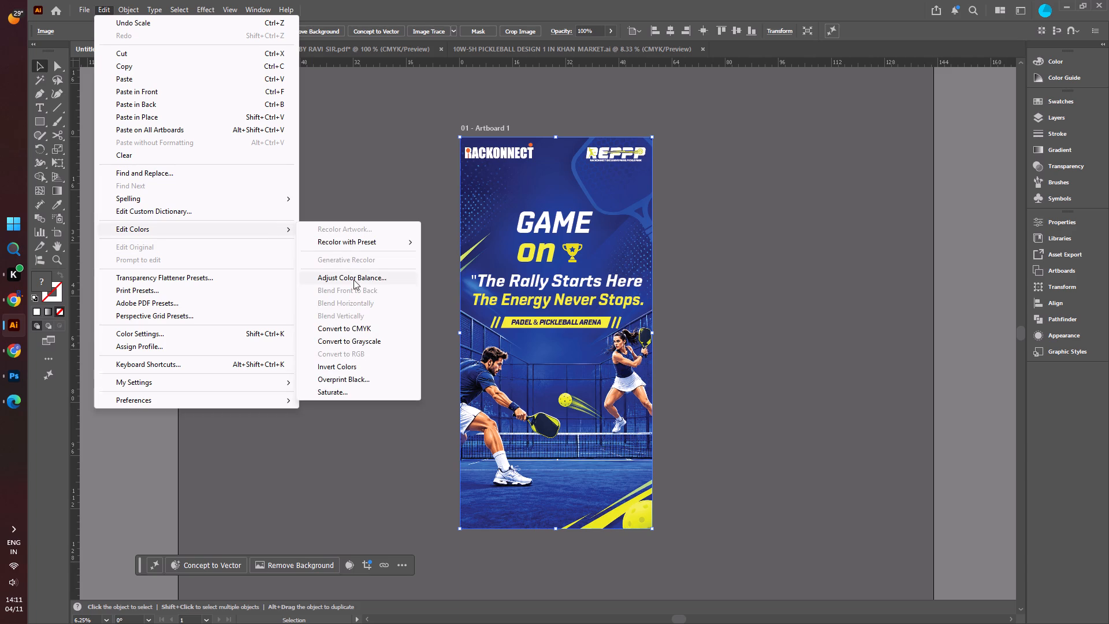
left_click(353, 280)
double_click(239, 358)
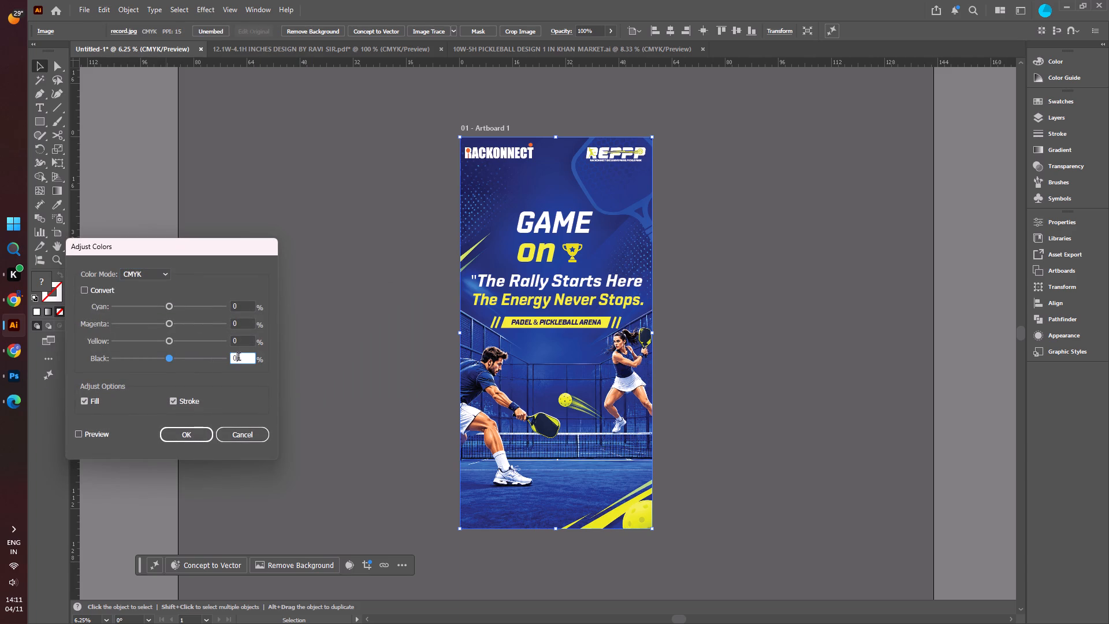
type("20")
key("Return")
left_click(327, 253)
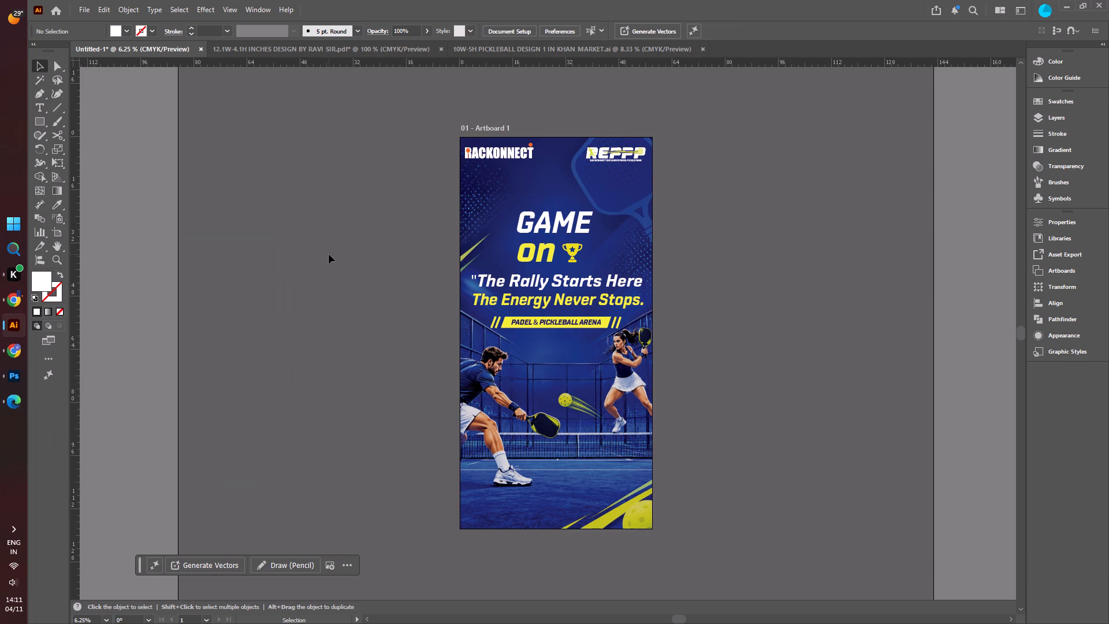
Nudge the white "GAME" headline text slightly to the right on the vertical poster.
left_click(541, 222)
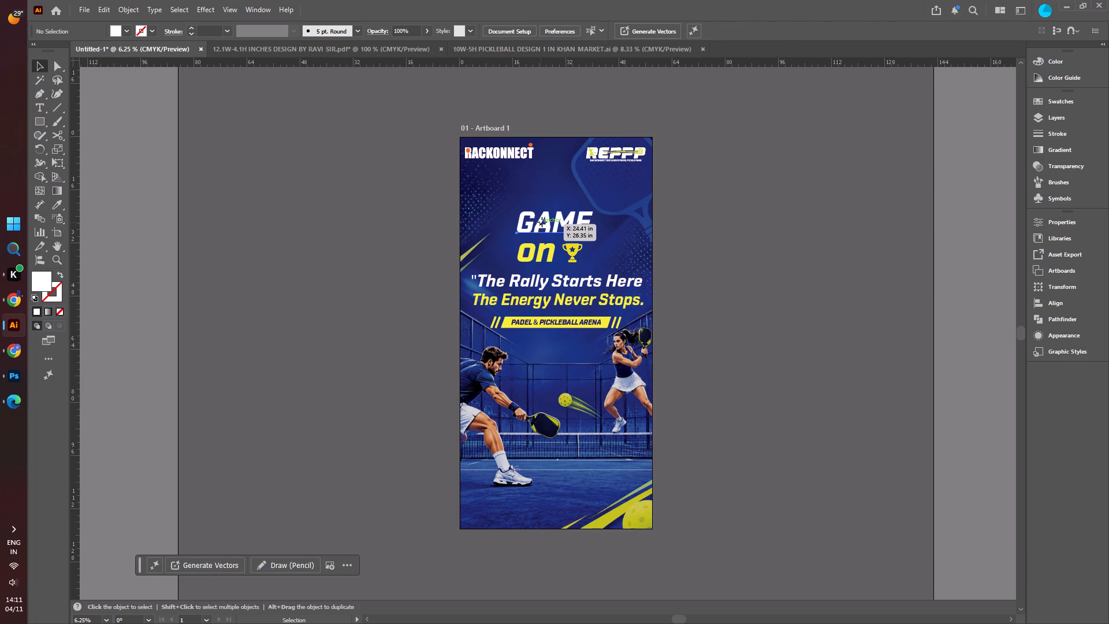
key("Right")
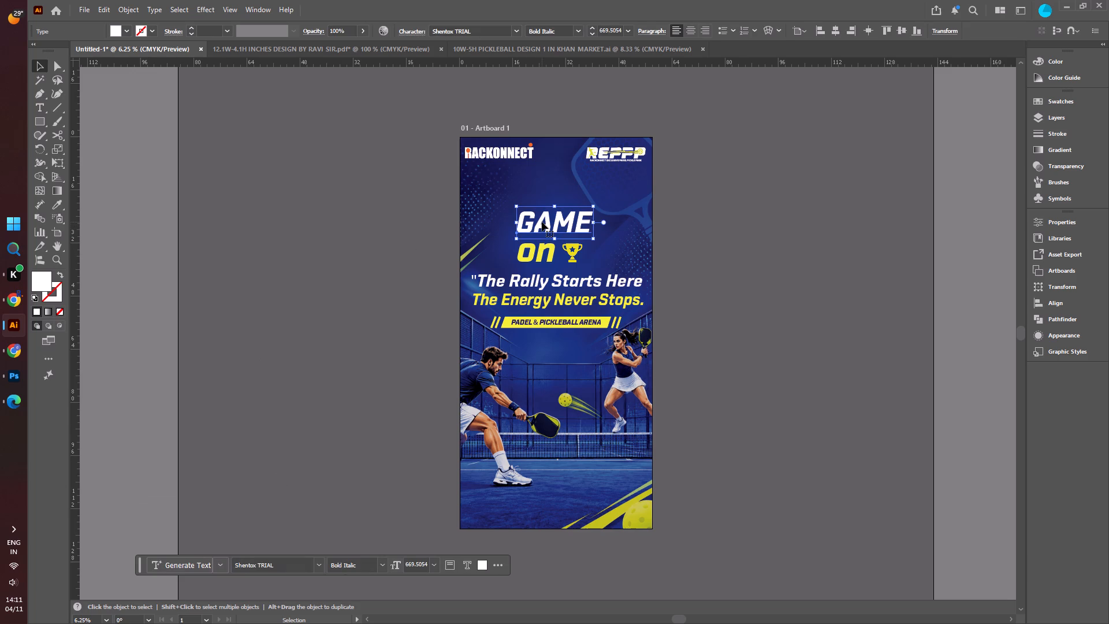
key("Right")
key("Right")
key("Right")
key("Right")
key("Right")
key("Right")
key("Right")
key("Right")
key("Right")
key("Right")
key("Right")
key("Right")
key("Right")
key("Right")
key("Right")
key("Right")
key("Right")
key("Right")
key("Right")
key("Right")
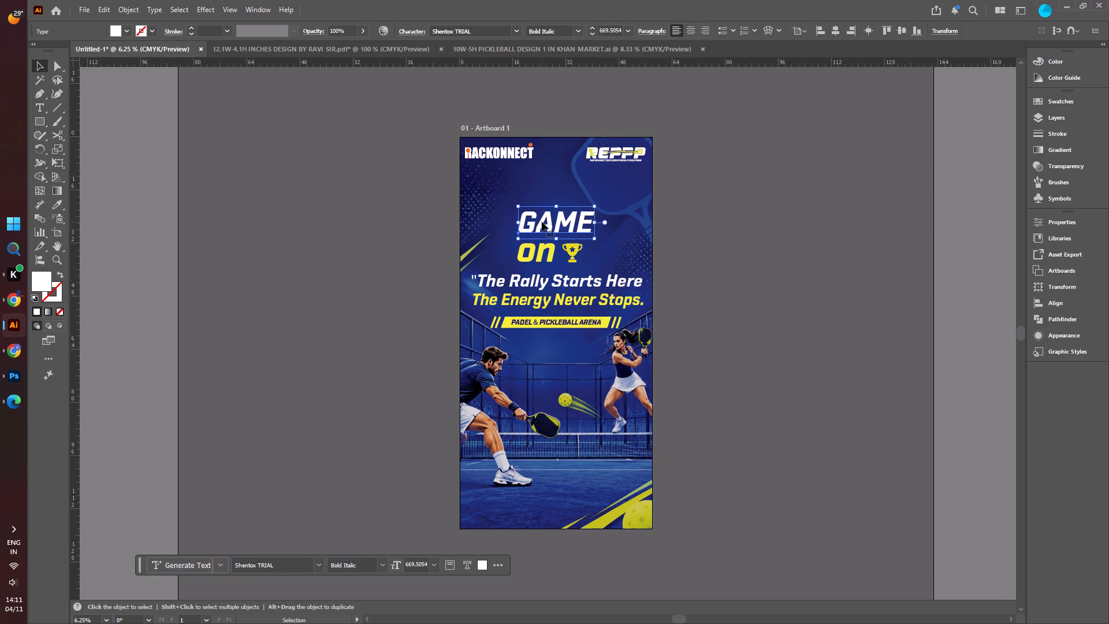
Nudge the yellow "on" text slightly to the right beneath the "GAME" headline.
left_click(541, 250)
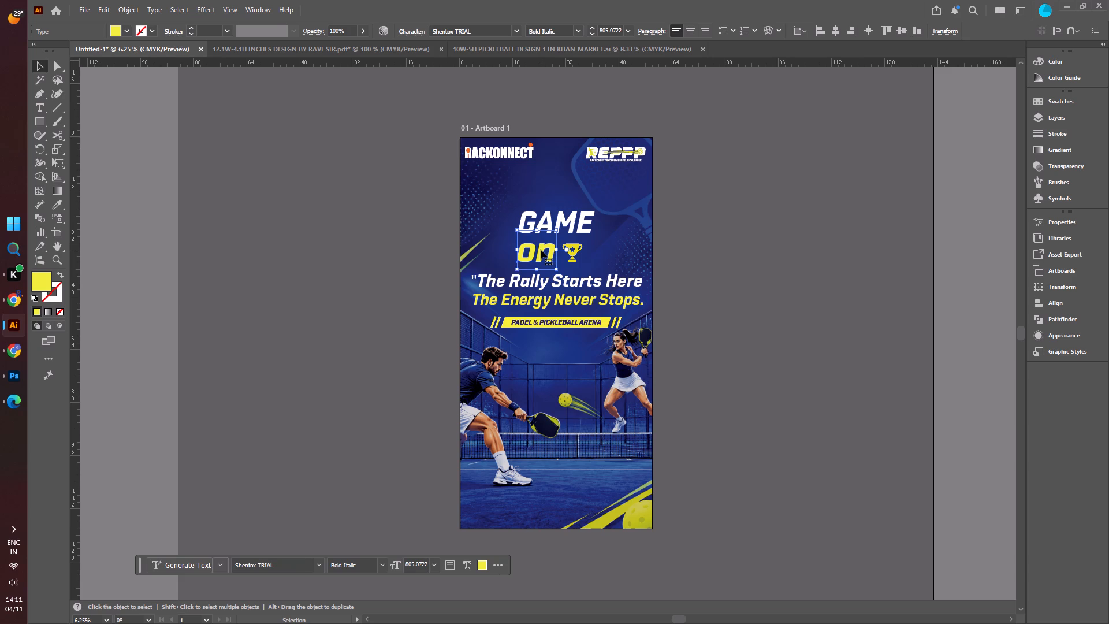
key("Right")
key("Right")
key("Right")
key("Right")
key("Right")
key("Right")
key("Right")
key("Right")
key("Right")
key("Right")
key("Right")
key("Right")
key("Right")
key("Right")
key("Right")
key("Right")
key("Right")
key("Right")
key("Right")
key("Right")
Nudge the trophy image beside the "on" text slightly to the right.
left_click(567, 248)
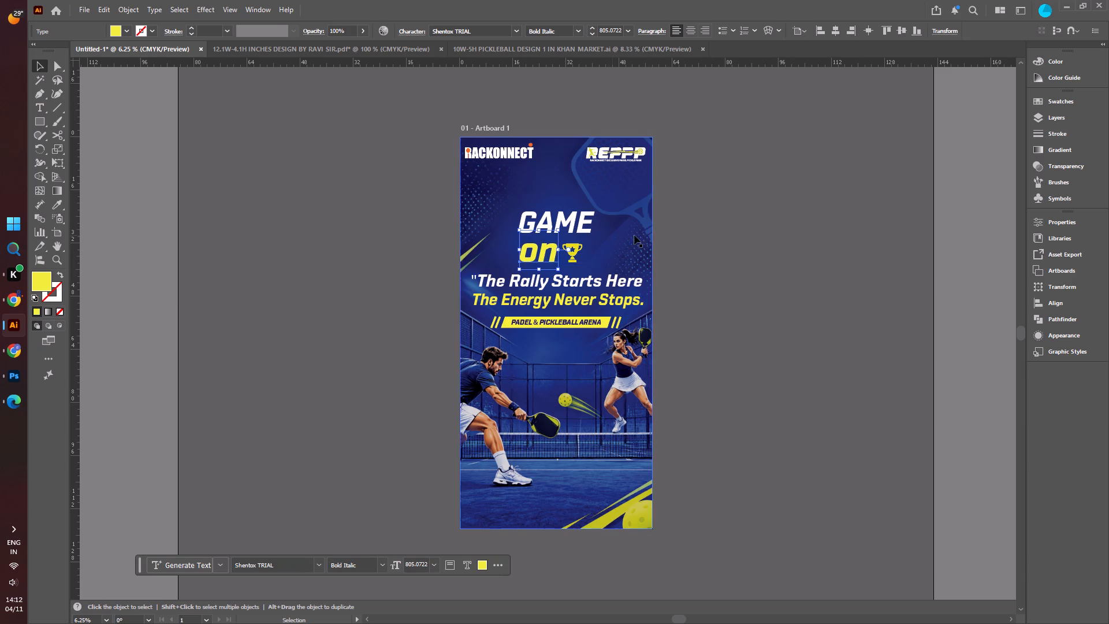
left_click(727, 230)
left_click(568, 246)
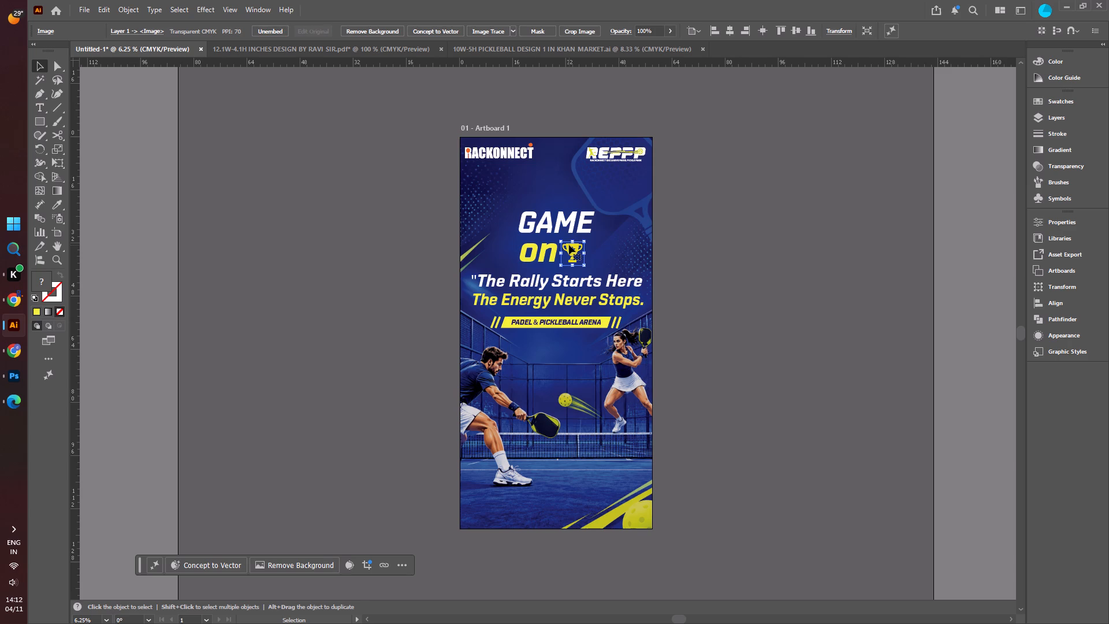
key("Right")
key("Right")
key("Right")
key("Right")
key("Right")
key("Right")
key("Right")
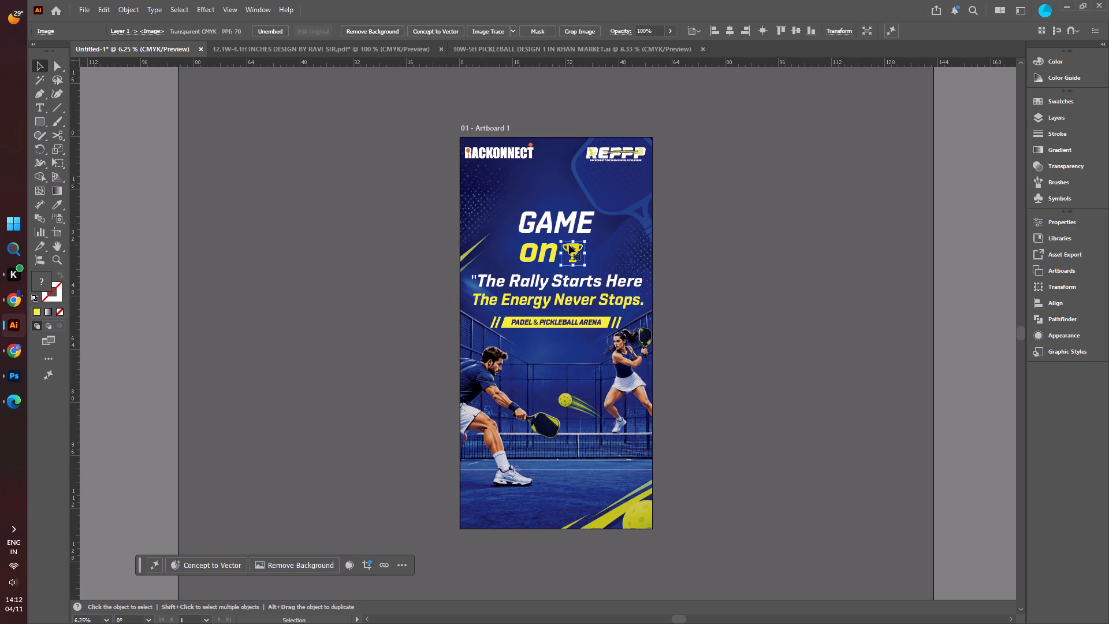
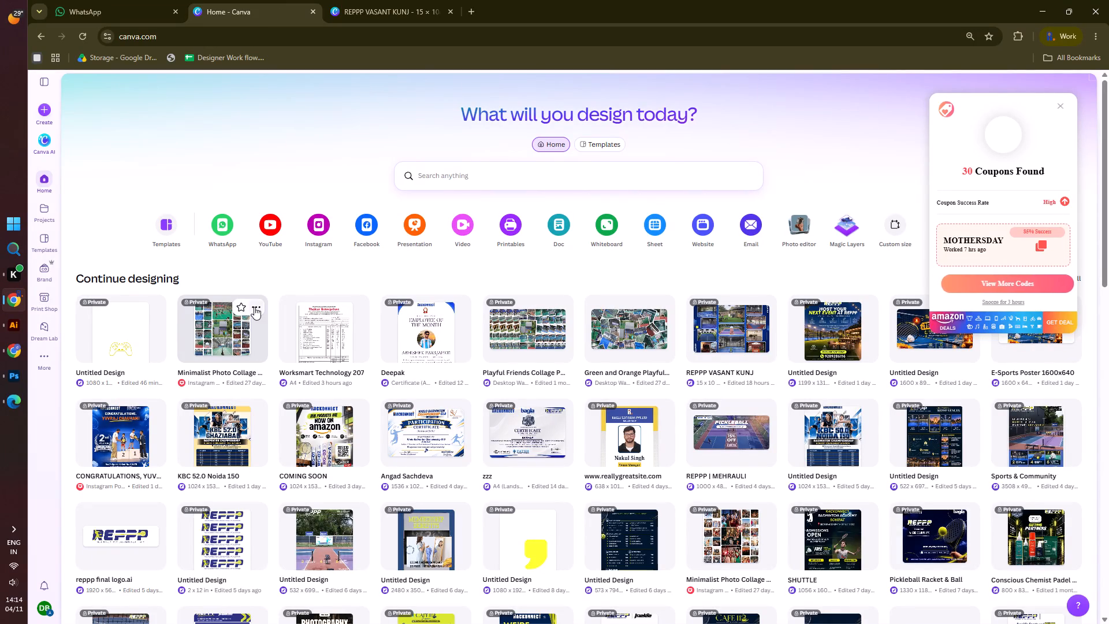
In Canva, bring up the available actions for the recent "Minimalist Photo Collage" Instagram design.
left_click(254, 307)
left_click(255, 306)
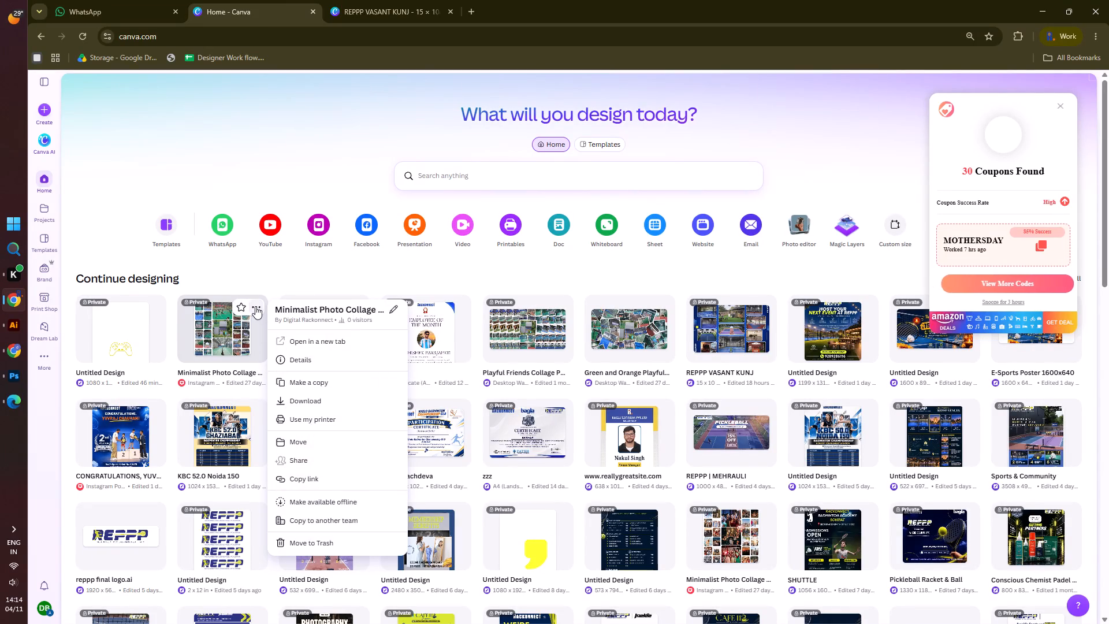
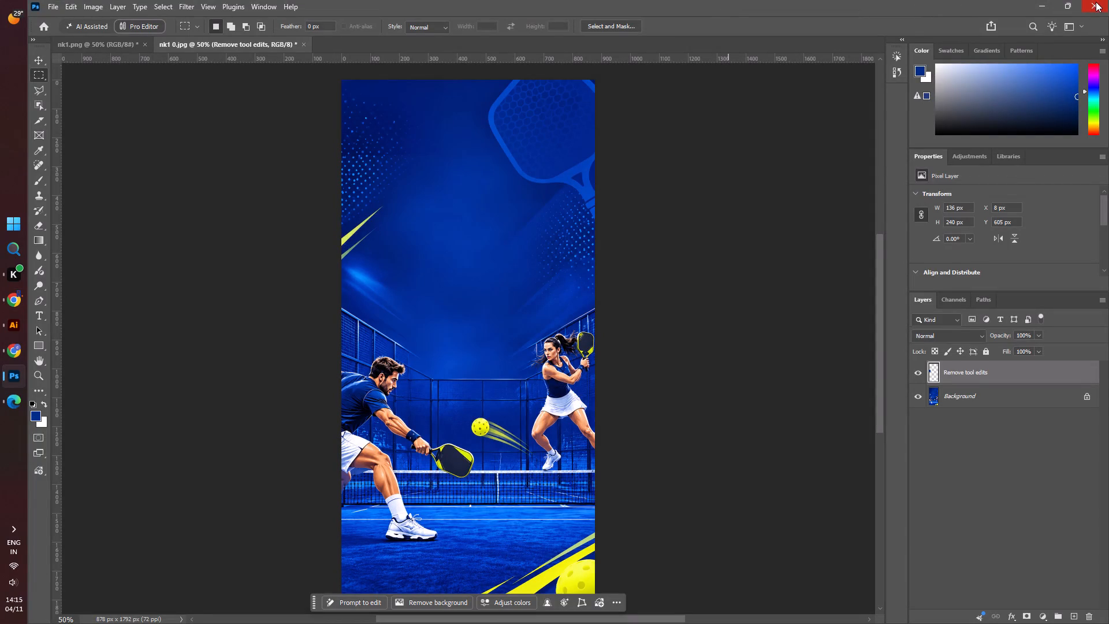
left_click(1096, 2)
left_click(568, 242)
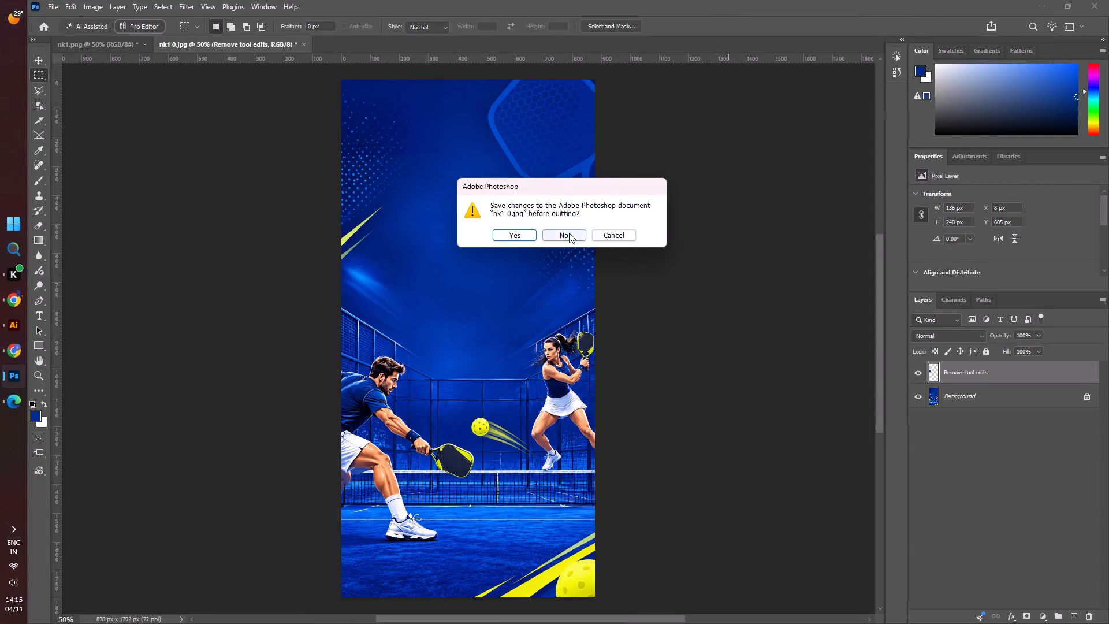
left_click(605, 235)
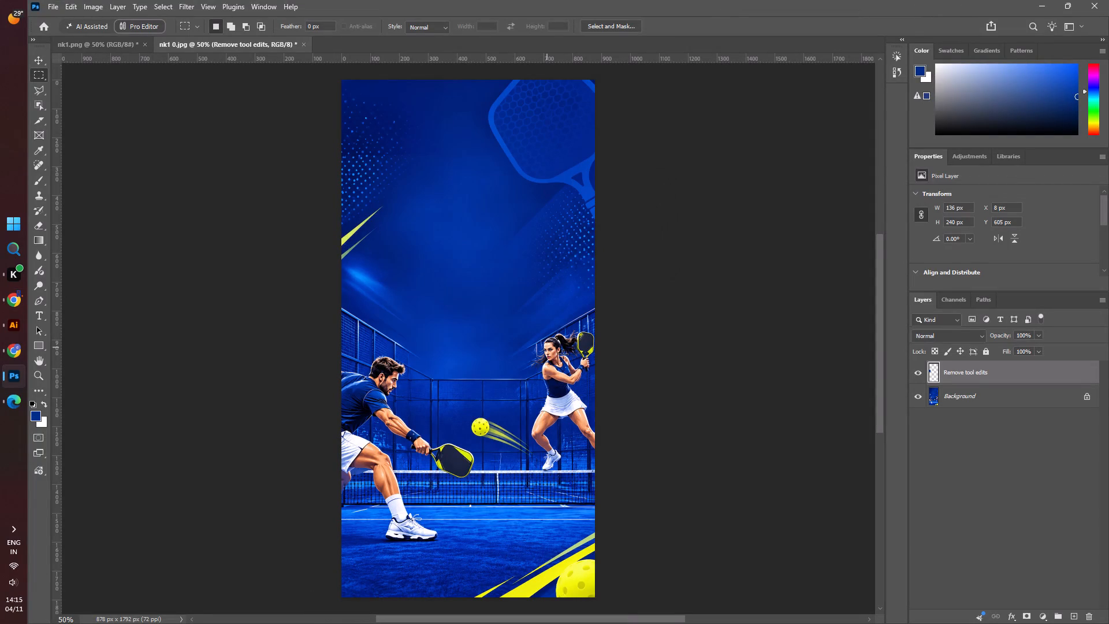
Select the male player's shirt and head on the Background layer with the Quick Selection tool.
right_click(42, 110)
left_click(69, 117)
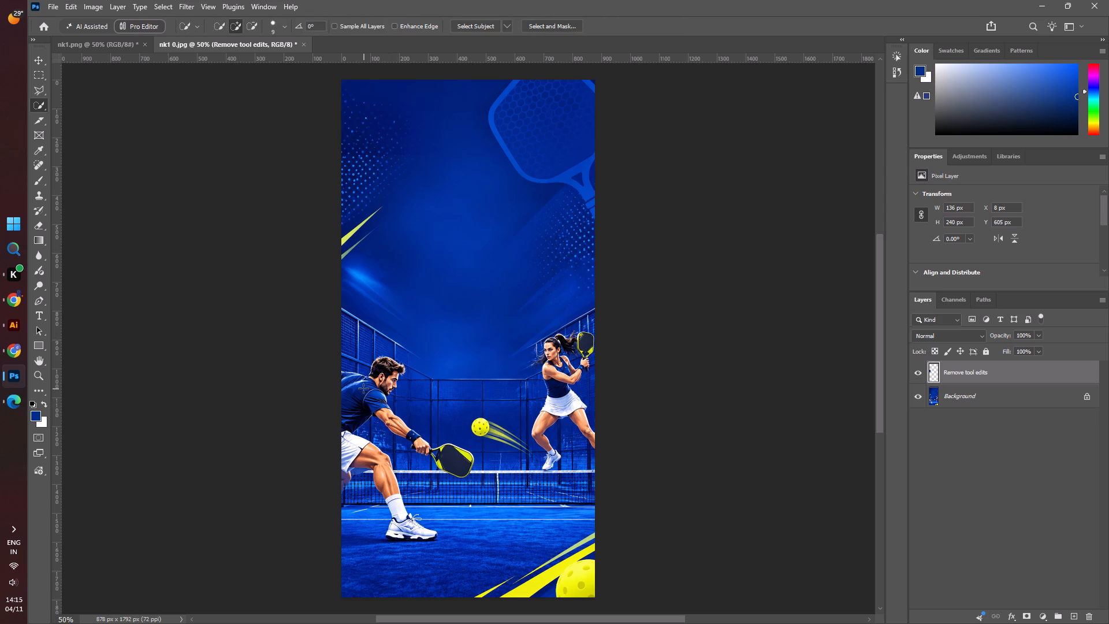
left_click_drag(348, 381, 348, 396)
left_click_drag(352, 379, 349, 397)
left_click_drag(348, 384, 352, 407)
left_click(986, 402)
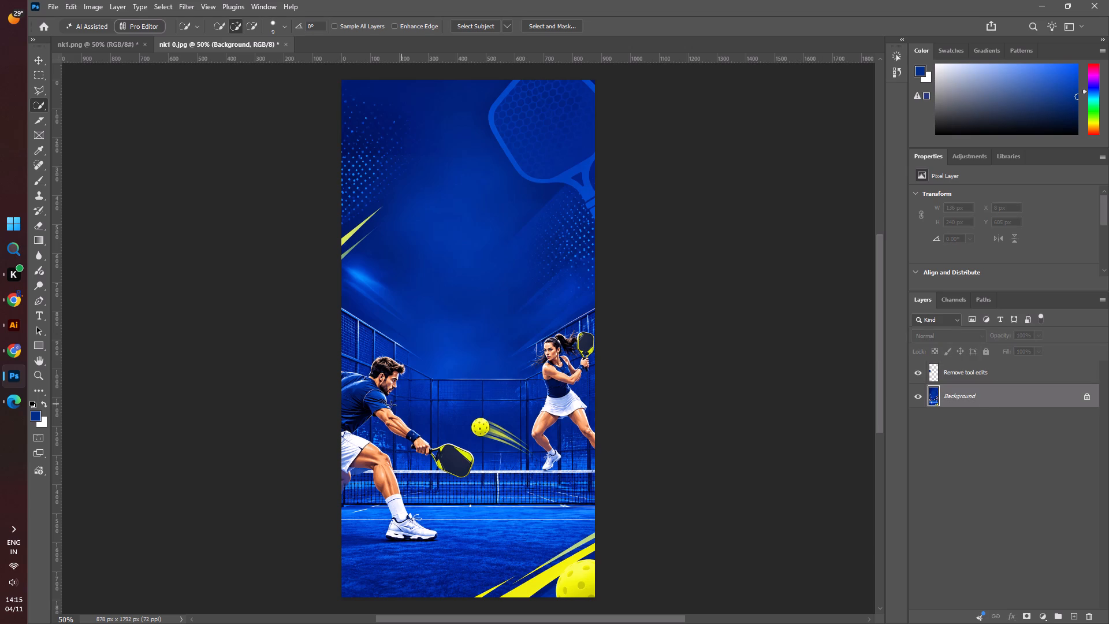
left_click_drag(348, 377, 345, 398)
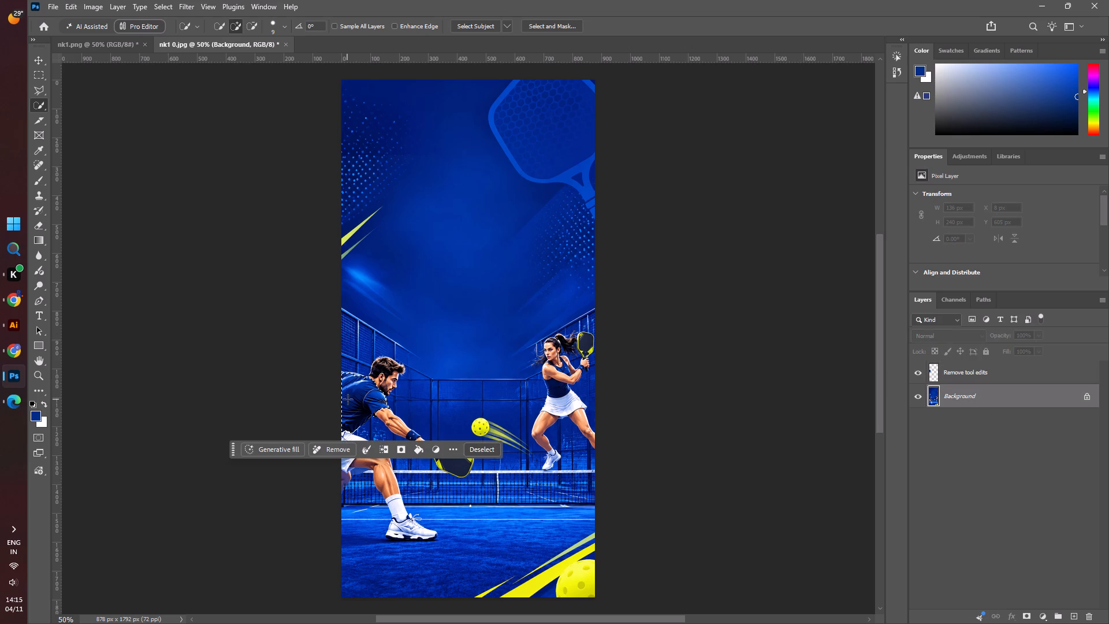
left_click(382, 373)
left_click(388, 371)
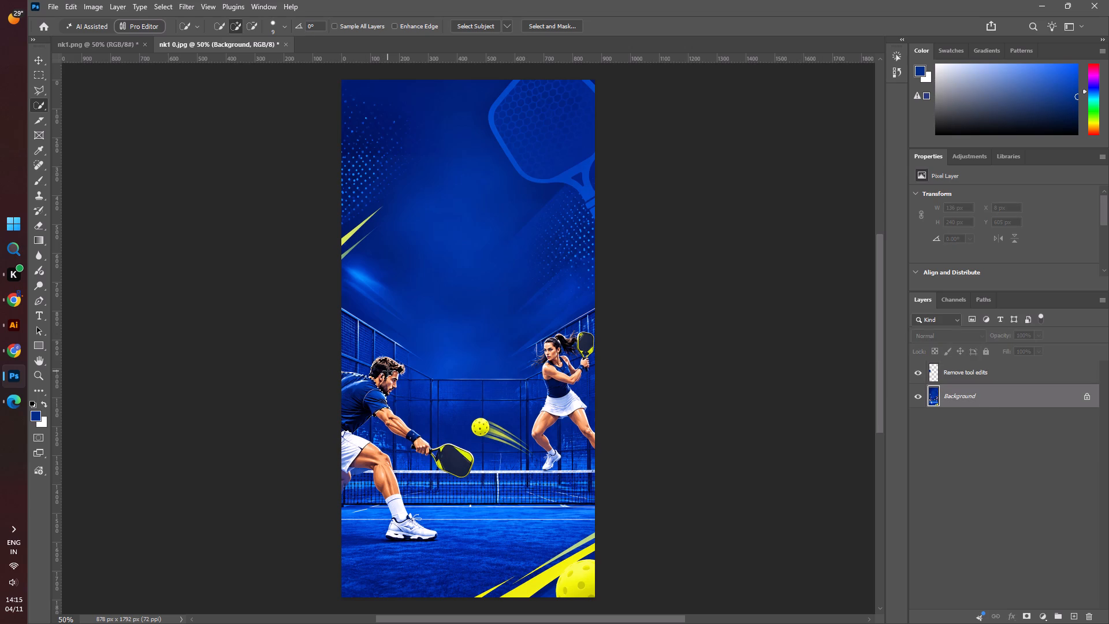
left_click(386, 381)
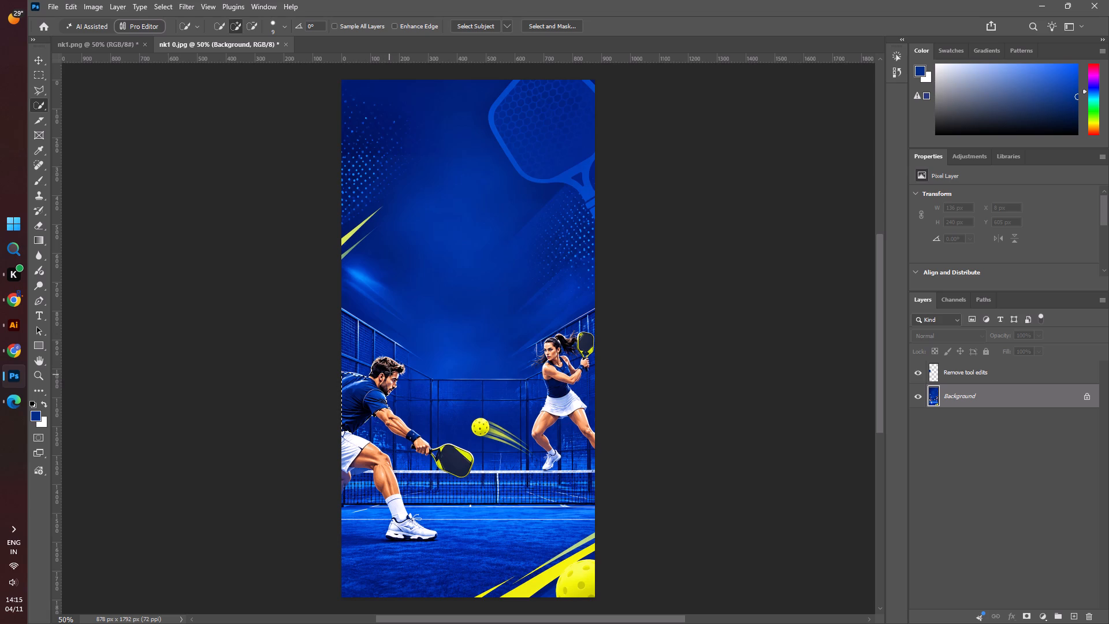
left_click(386, 364)
Extend the selection over the male player's forearm, wristband, hand and the whole paddle he is holding.
left_click(382, 413)
left_click(396, 425)
left_click(412, 439)
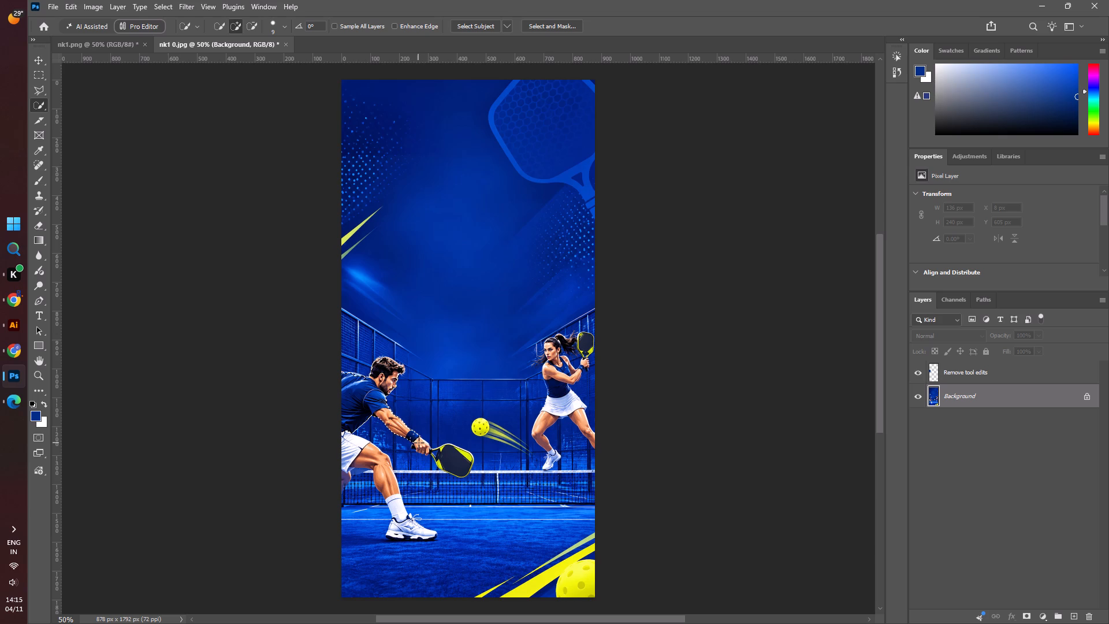
left_click(422, 444)
left_click(424, 450)
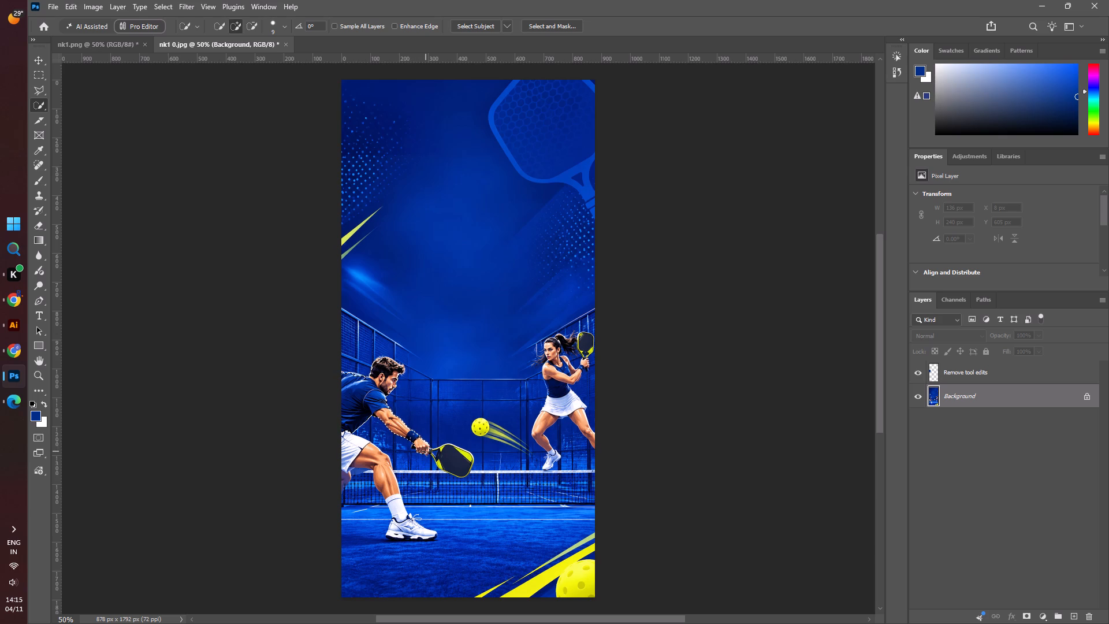
left_click(438, 452)
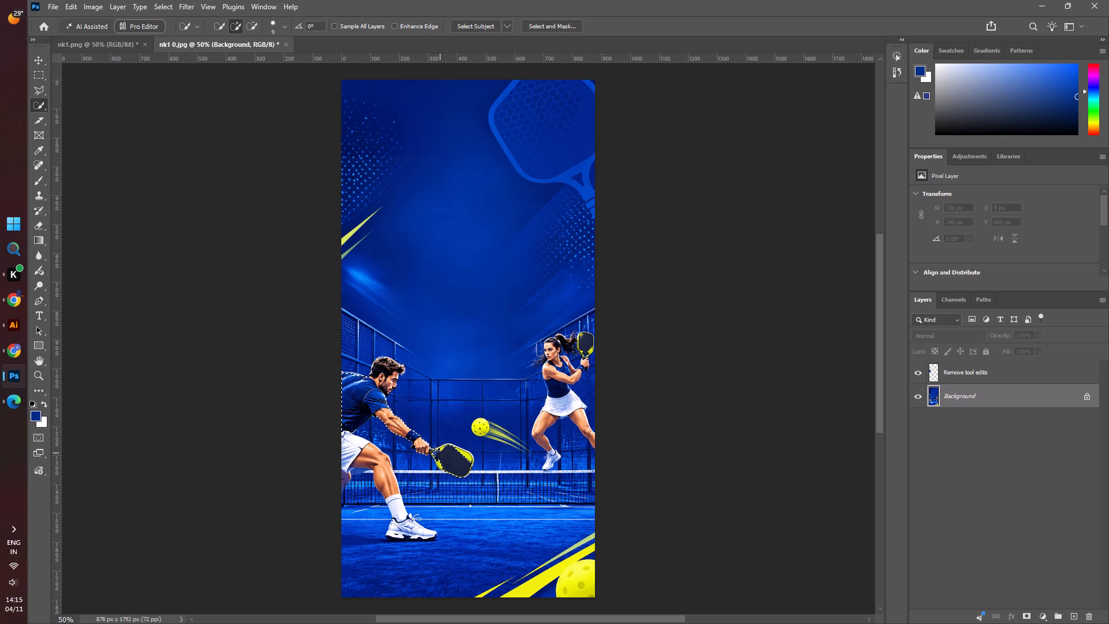
left_click(431, 451)
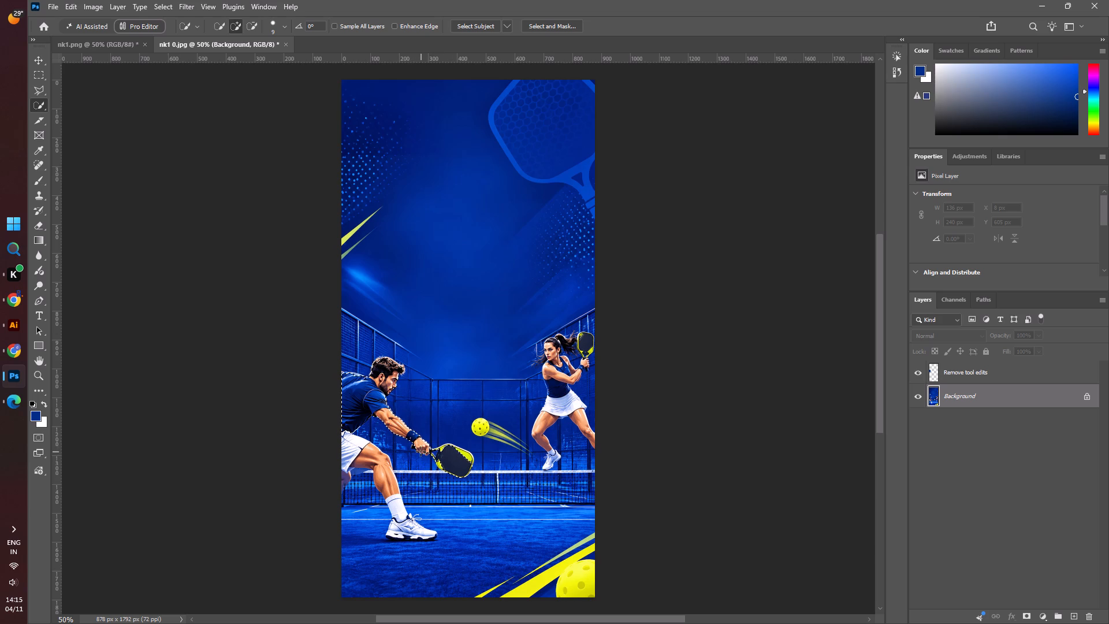
left_click(414, 445)
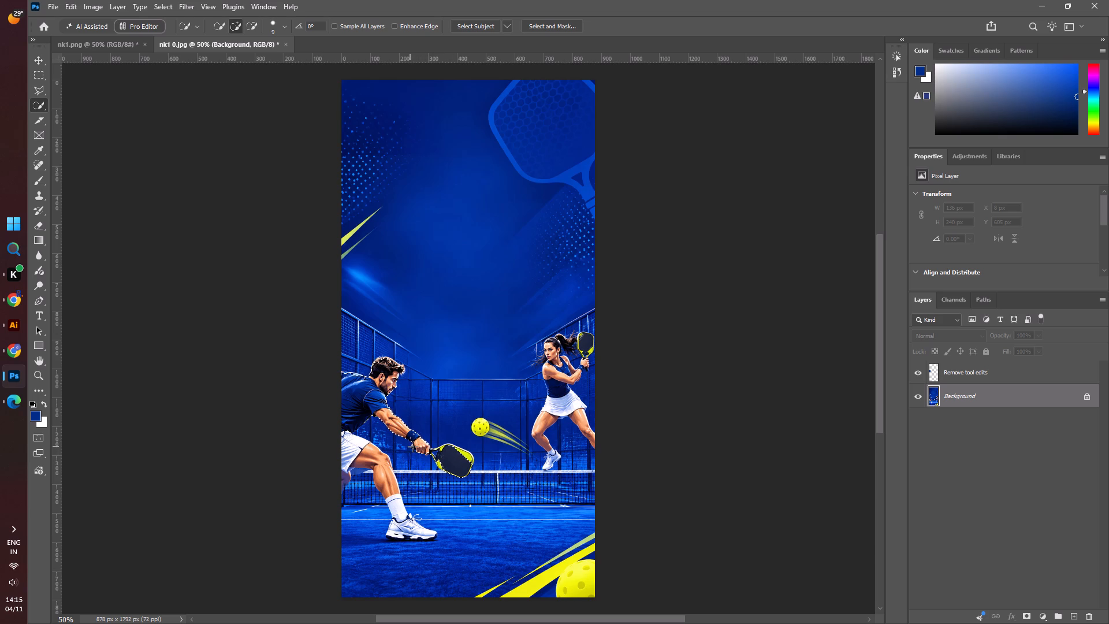
left_click(415, 447)
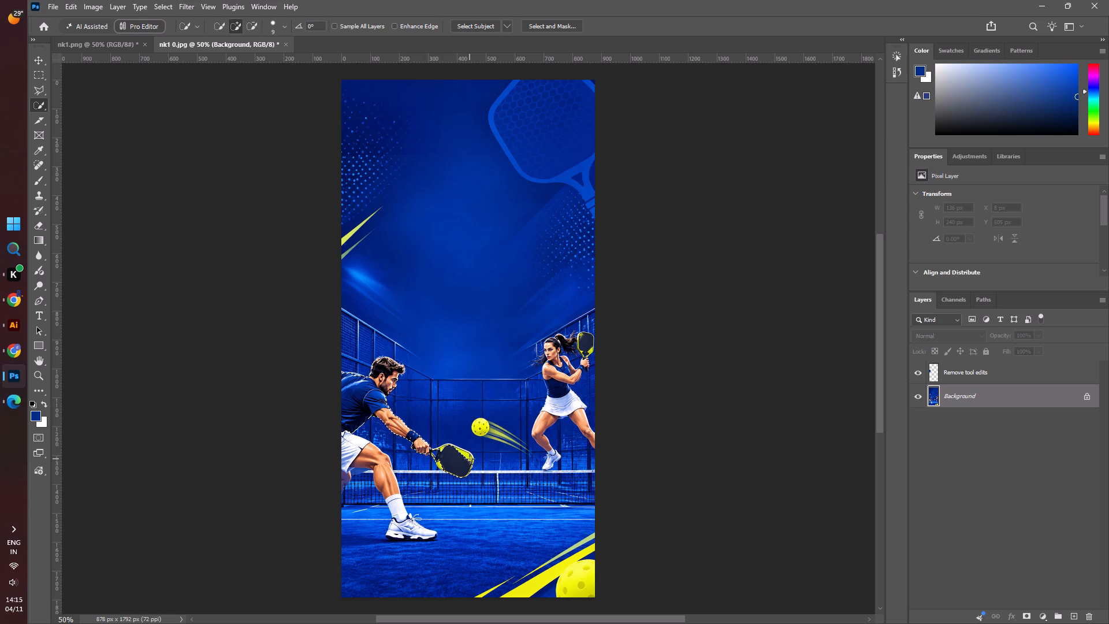
left_click(470, 459)
Add the male player's white shorts, legs, sock and shoe to the selection.
left_click(348, 441)
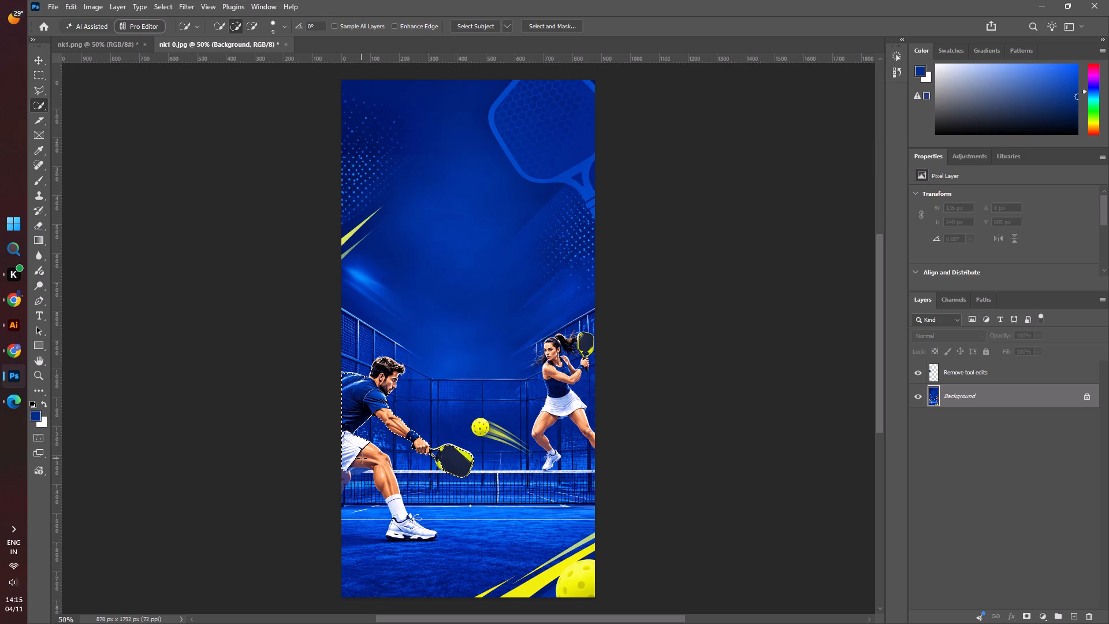
left_click(366, 459)
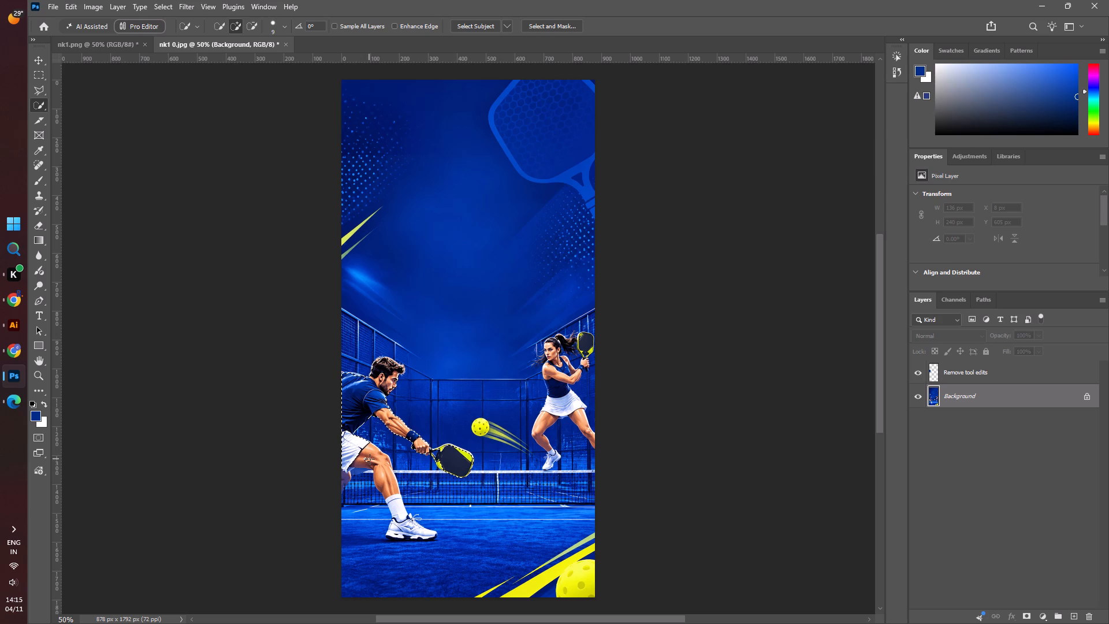
left_click(374, 454)
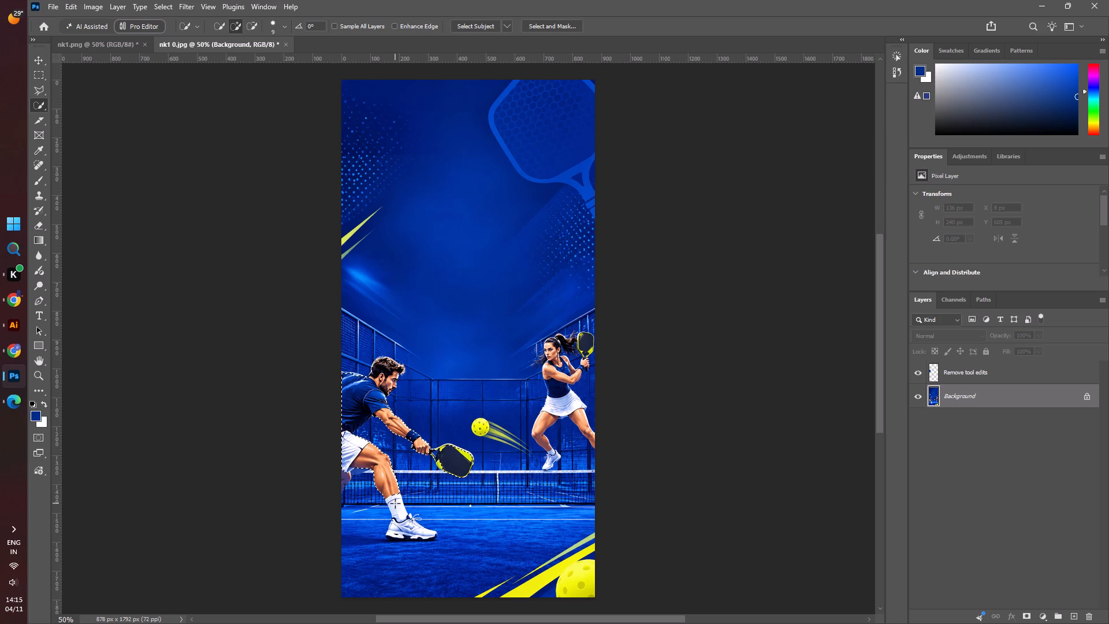
left_click(395, 502)
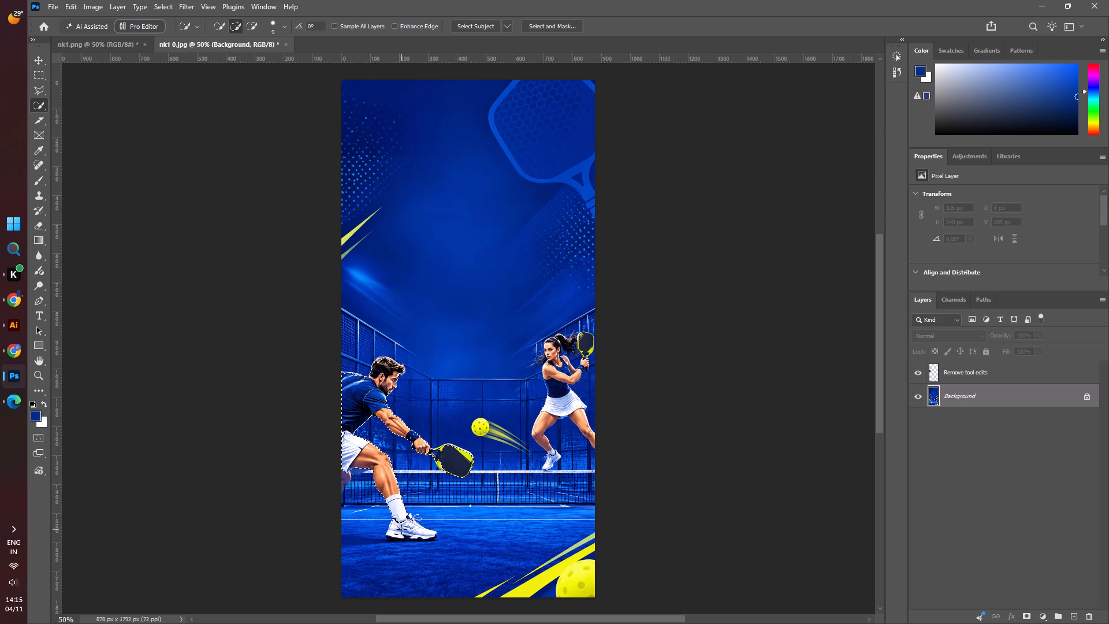
left_click(401, 529)
left_click(399, 532)
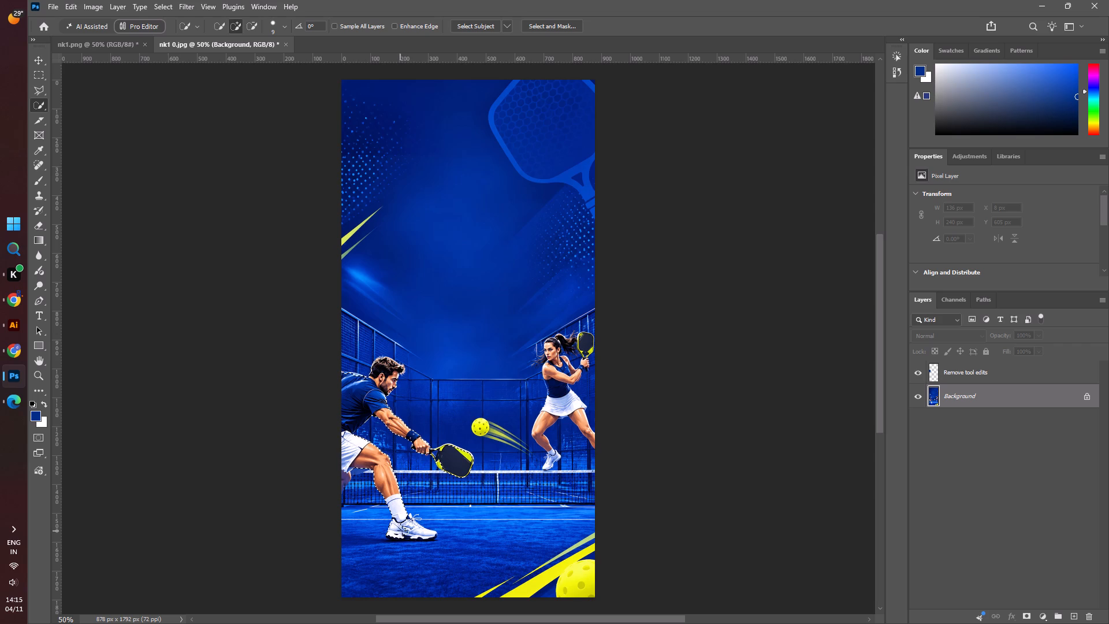
left_click(414, 530)
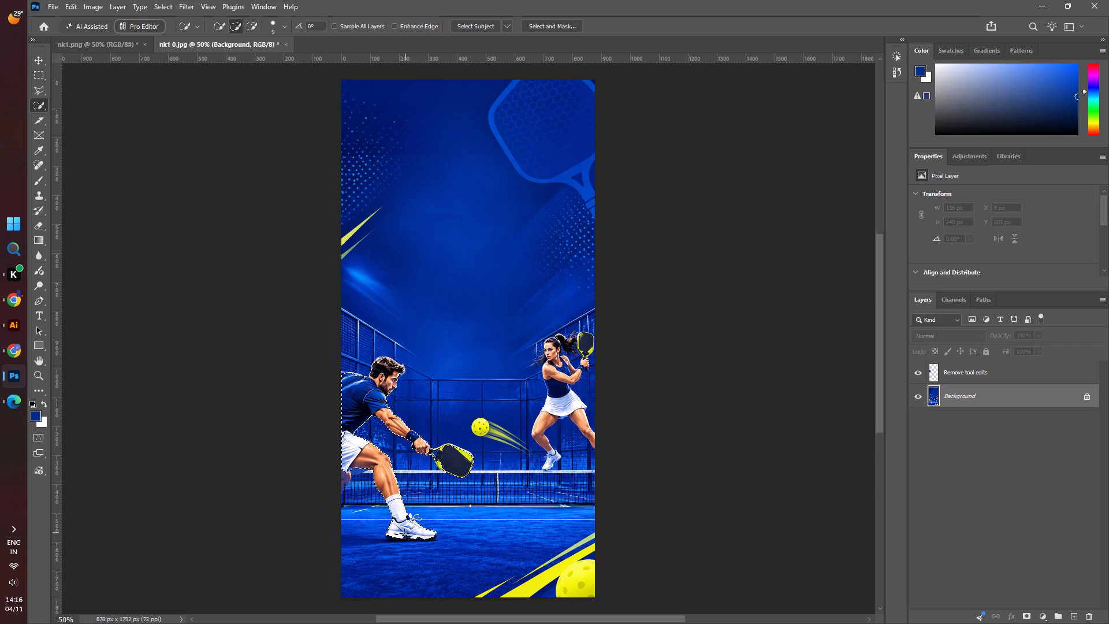
left_click(404, 533)
left_click(345, 471)
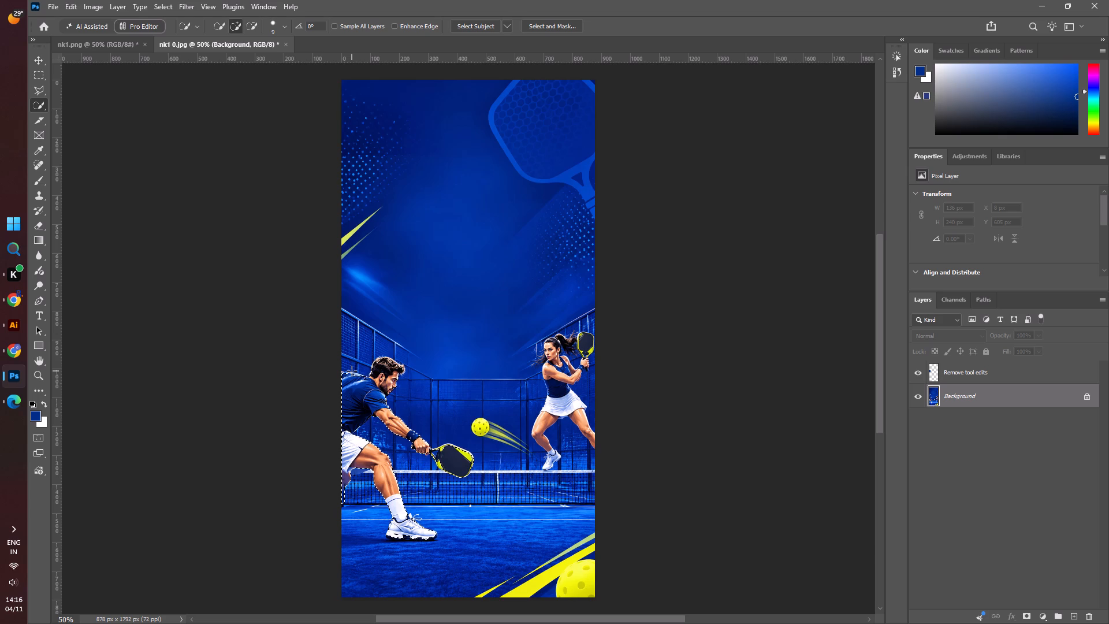
Refine the Quick Selection edge around the male player's hair, from the back of his head to the front tuft.
scroll(351, 371, "up", 3, "ctrl")
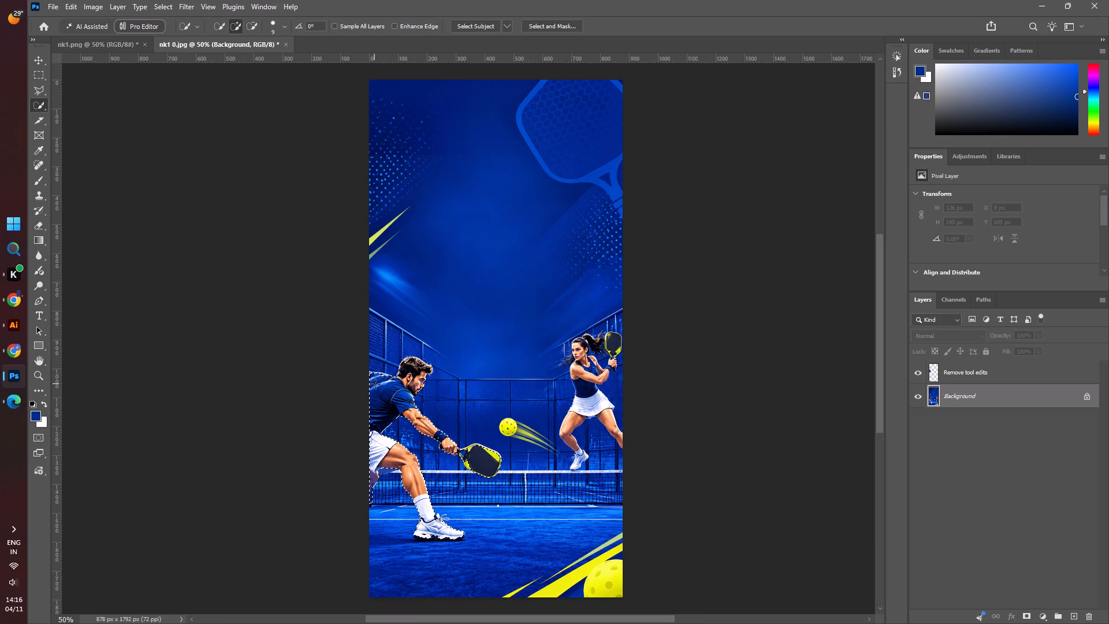
scroll(370, 400, "up", 4, "alt")
scroll(377, 398, "down", 5)
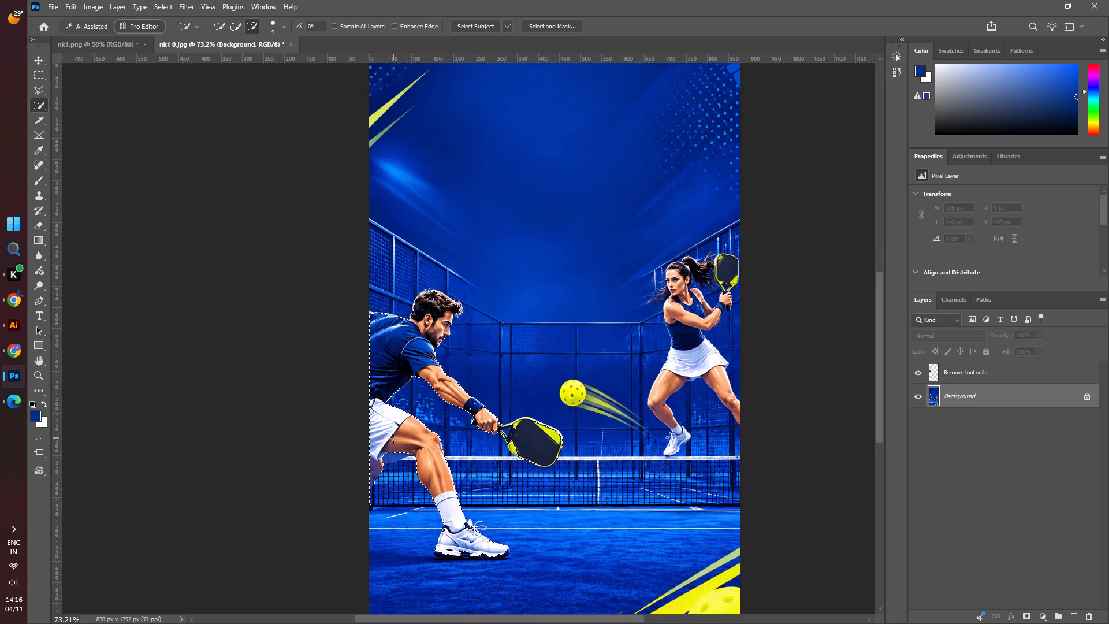
scroll(393, 439, "up", 6, "alt")
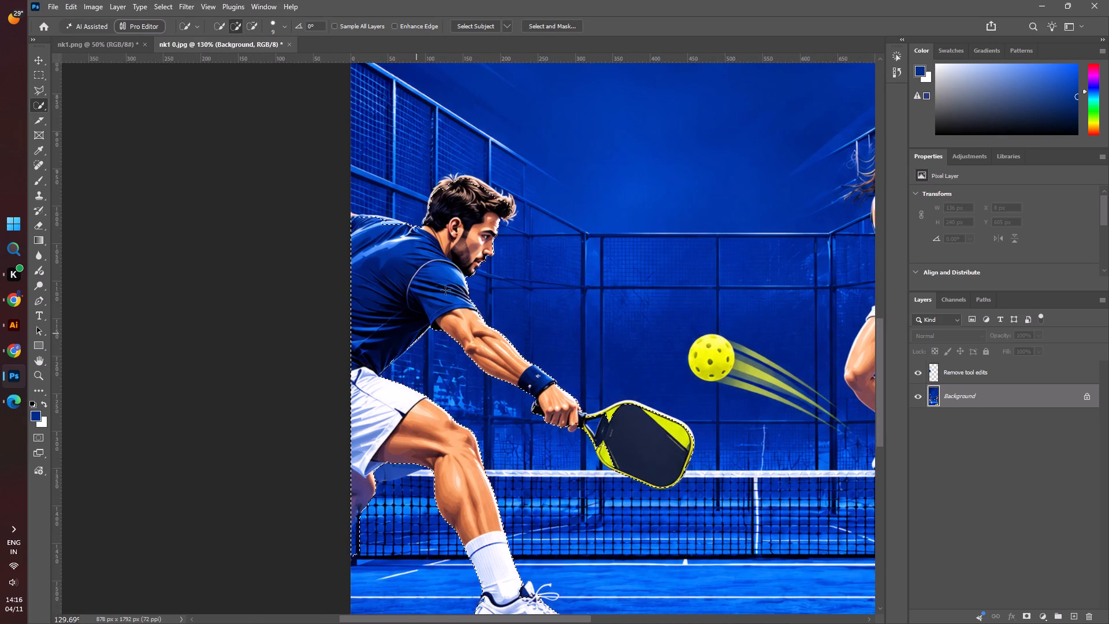
scroll(468, 248, "up", 3, "alt")
scroll(475, 194, "up", 3, "alt")
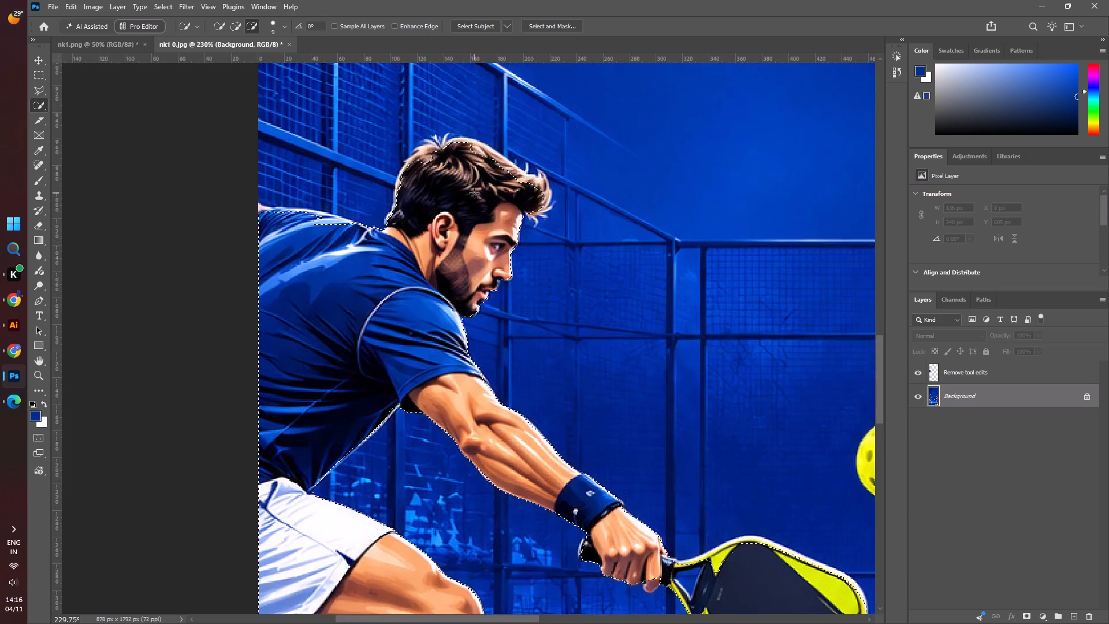
scroll(453, 186, "up", 4)
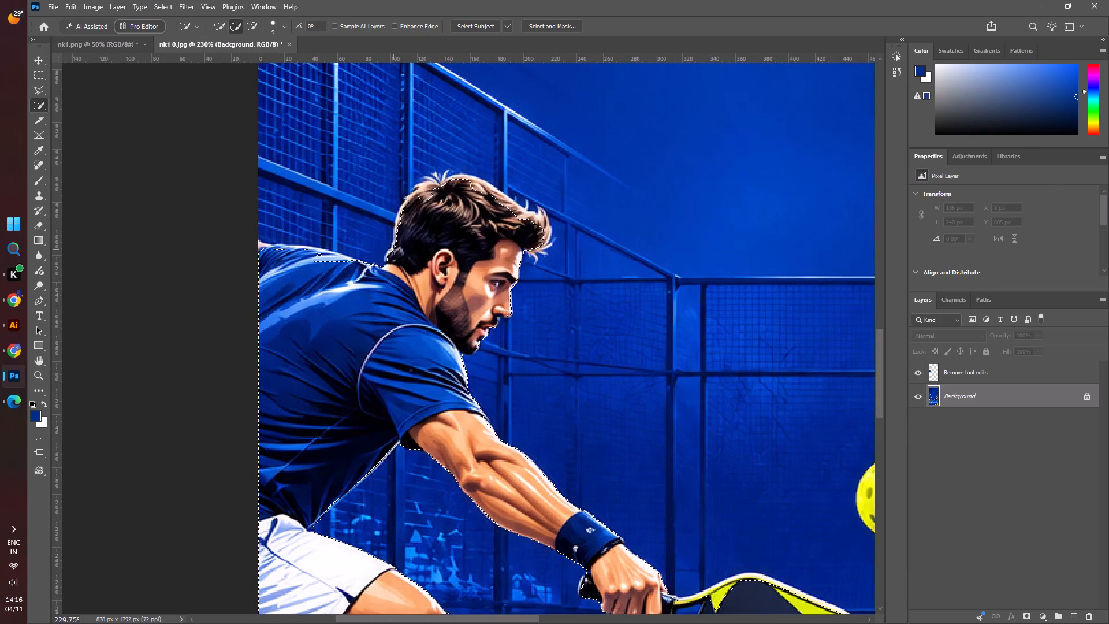
left_click(393, 250)
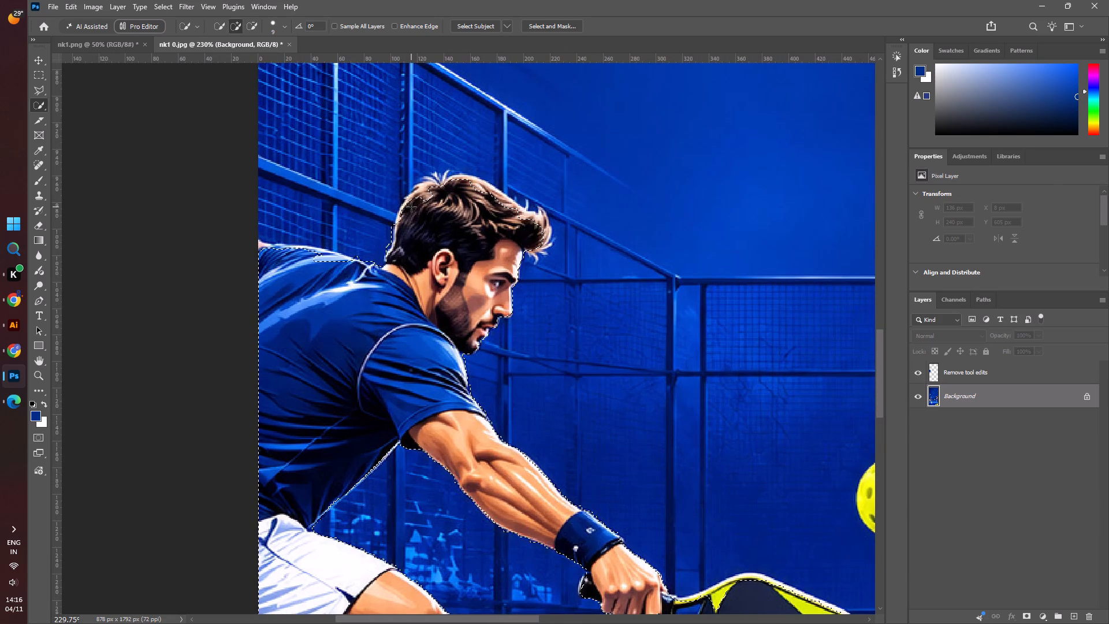
left_click(411, 207)
left_click(419, 196)
left_click(430, 188)
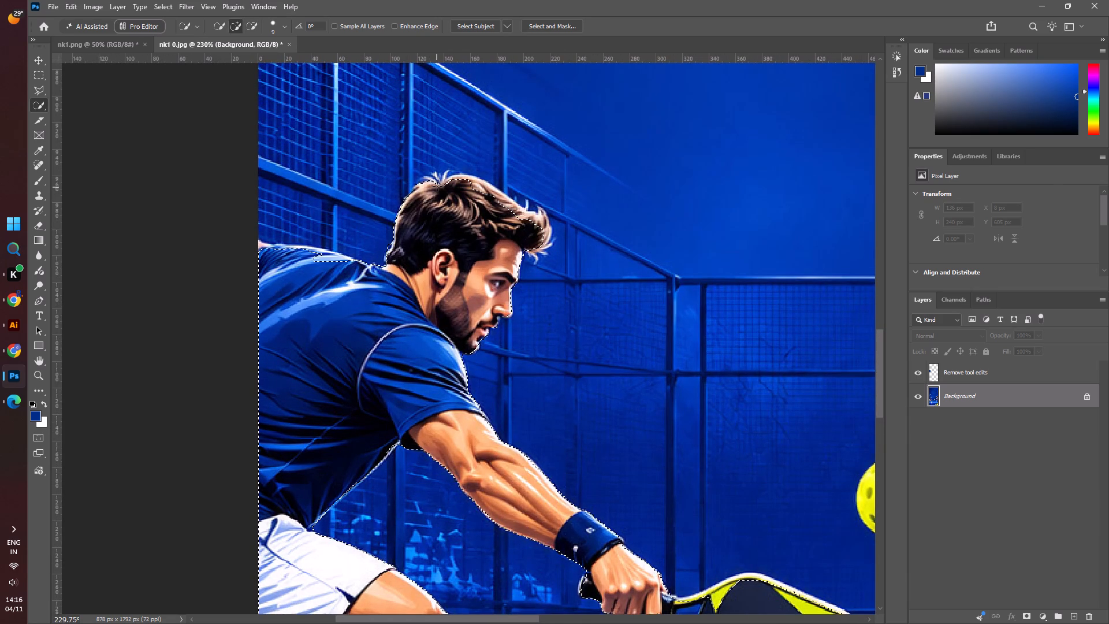
left_click(441, 185)
left_click(457, 177)
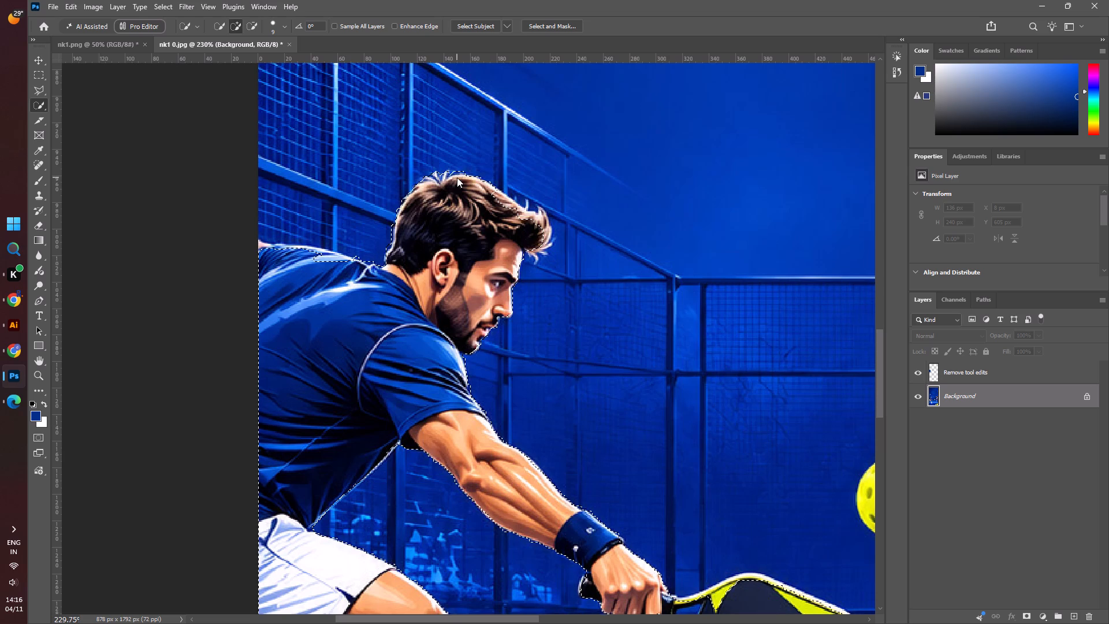
left_click(497, 199)
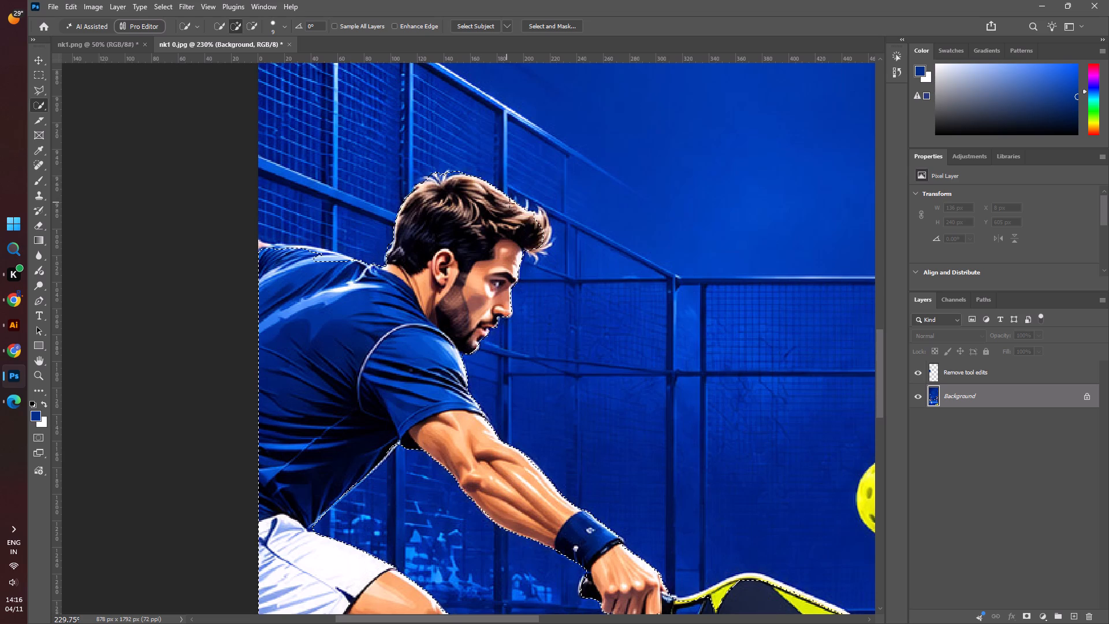
left_click(538, 223)
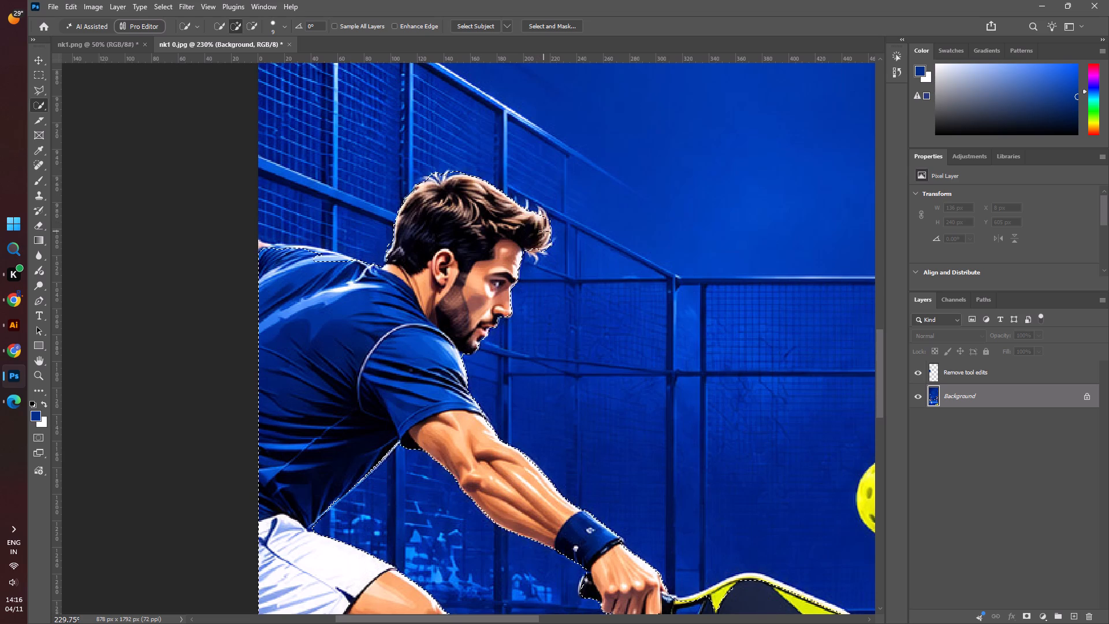
left_click(542, 214)
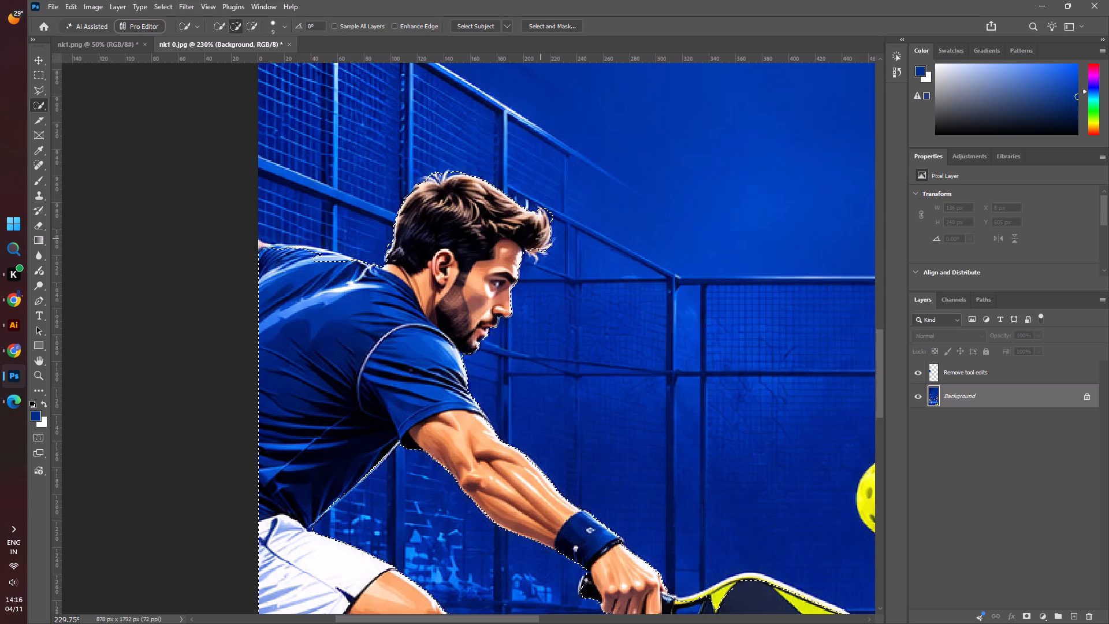
left_click_drag(555, 224, 553, 220, "alt")
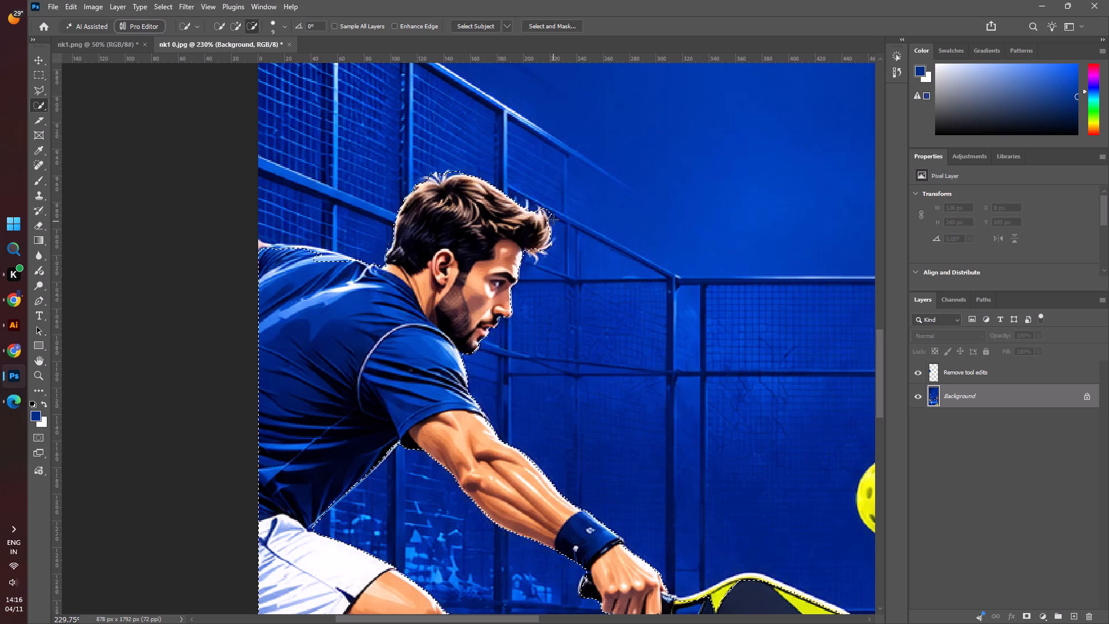
left_click_drag(553, 220, 552, 205, "alt")
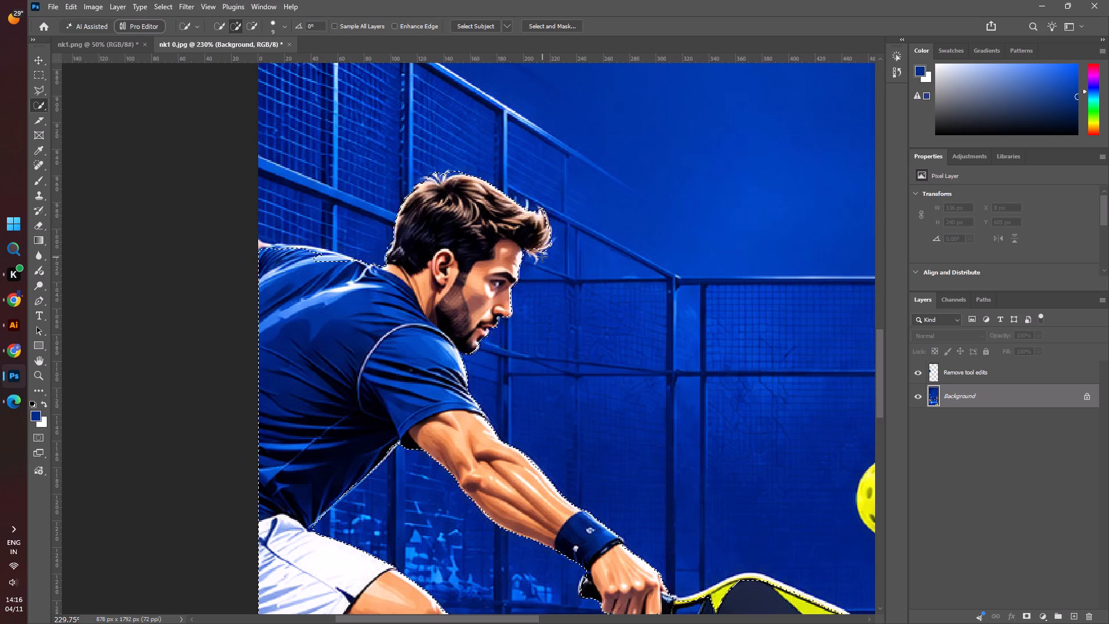
Subtract the strip of court net below the male player's rear leg at the canvas edge from the selection.
scroll(397, 310, "down", 15)
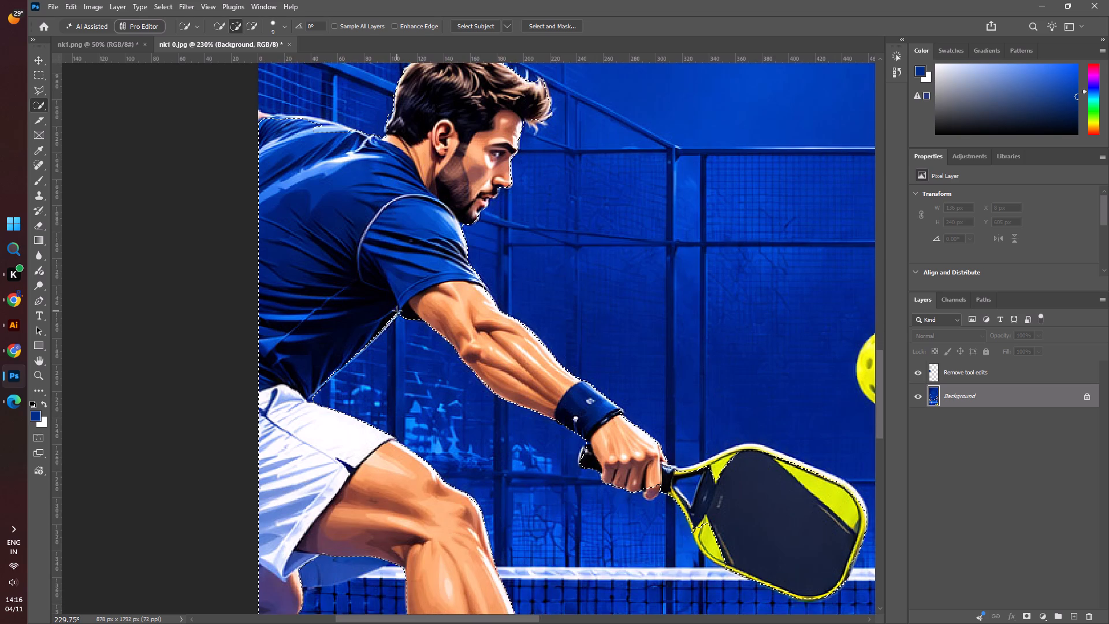
scroll(397, 311, "down", 18)
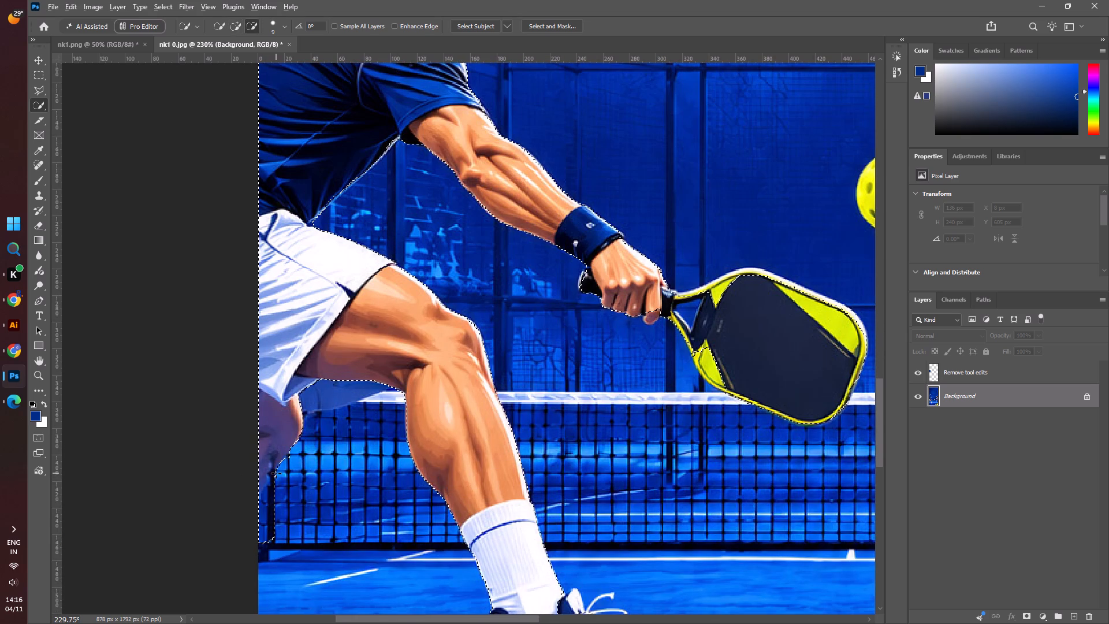
left_click_drag(276, 473, 270, 534, "alt")
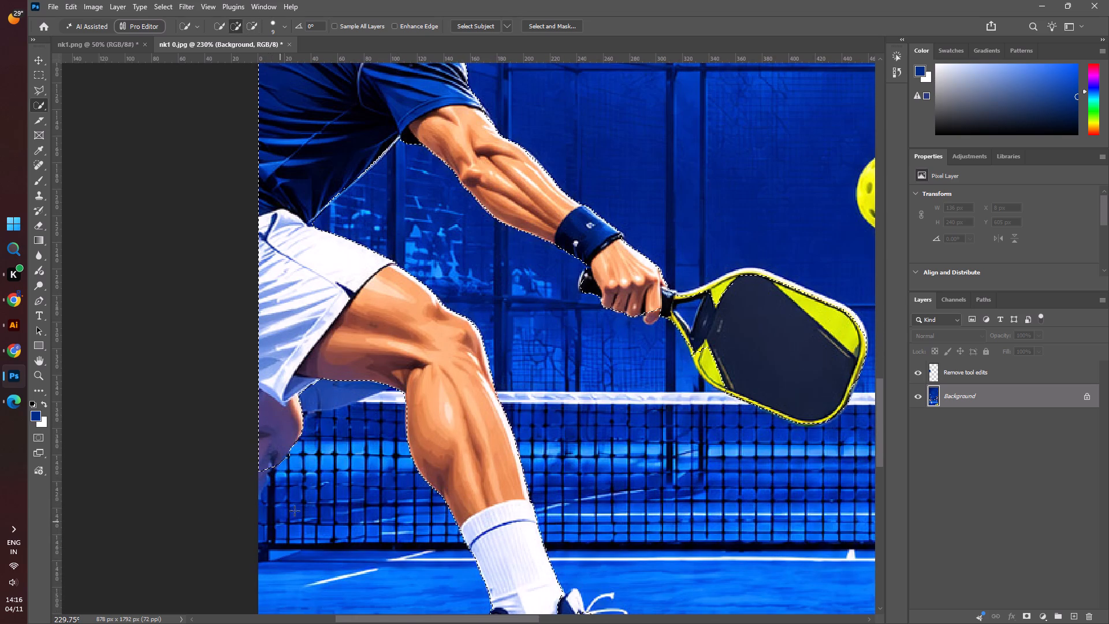
Add the missing fingertip of the male player's gripping hand and the paddle's upper rim to the selection.
scroll(379, 469, "down", 3, "alt")
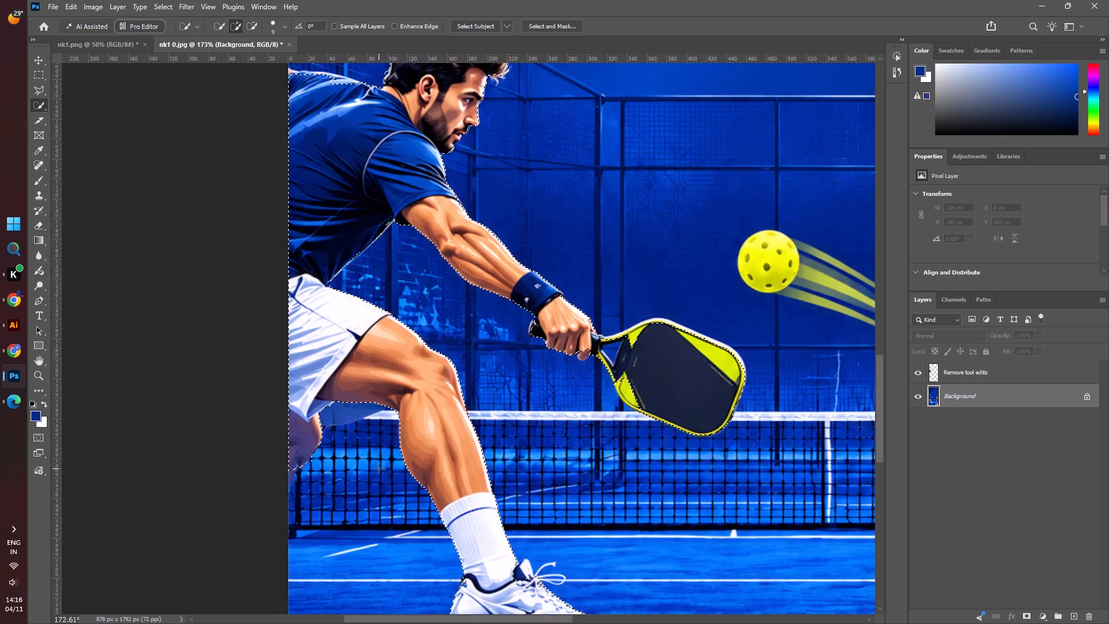
scroll(379, 469, "up", 6)
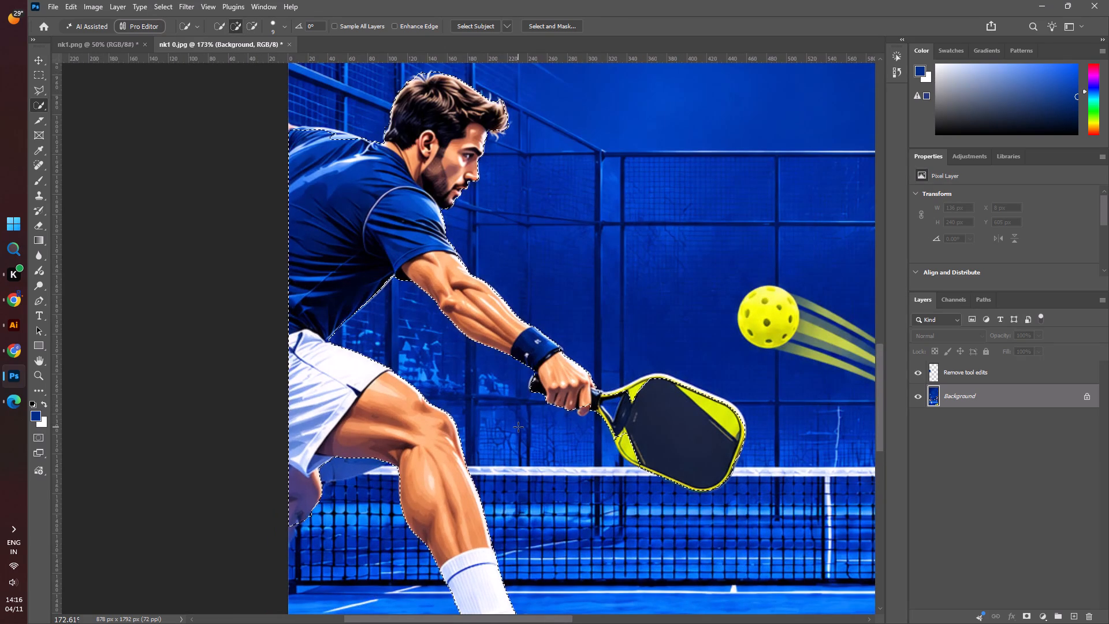
scroll(583, 413, "up", 9, "alt")
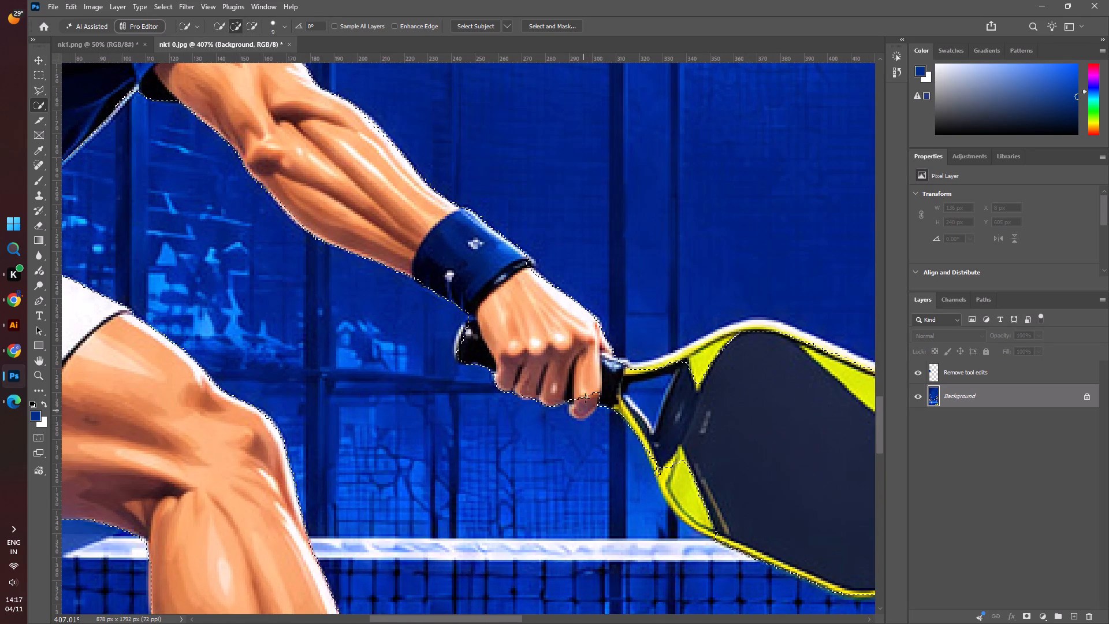
left_click(586, 396)
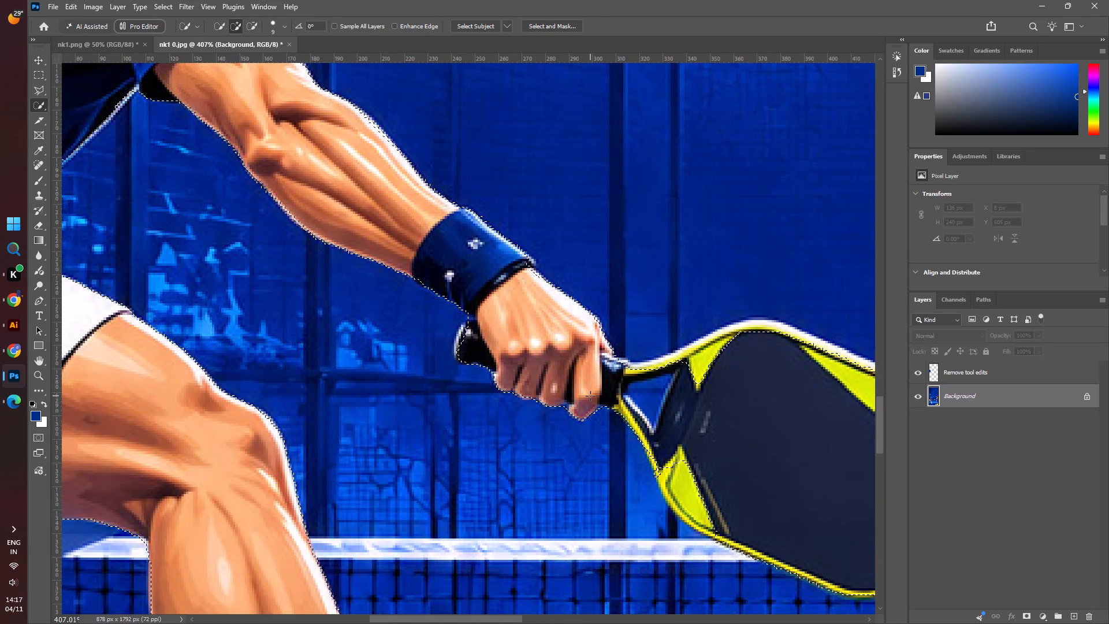
left_click(712, 364)
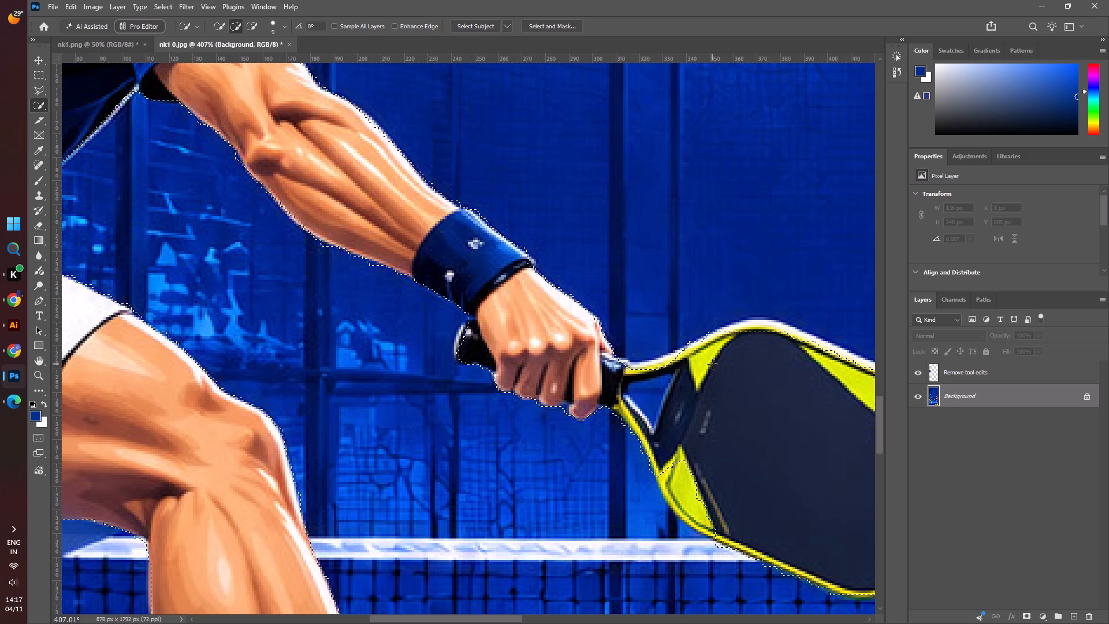
left_click(634, 370)
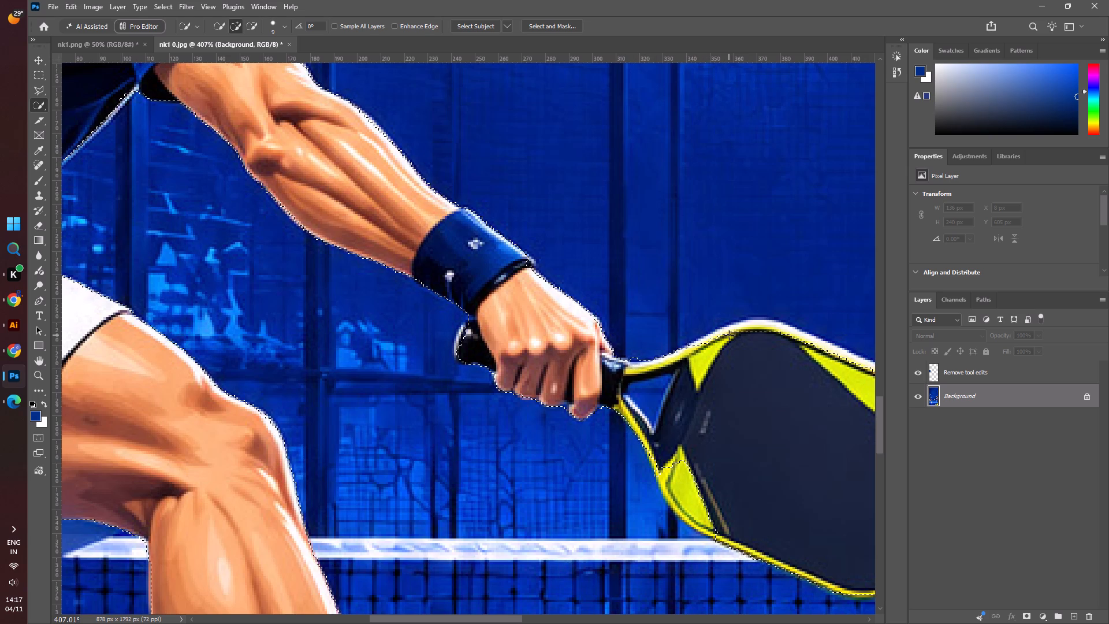
left_click(729, 335)
left_click(744, 327)
left_click(782, 329)
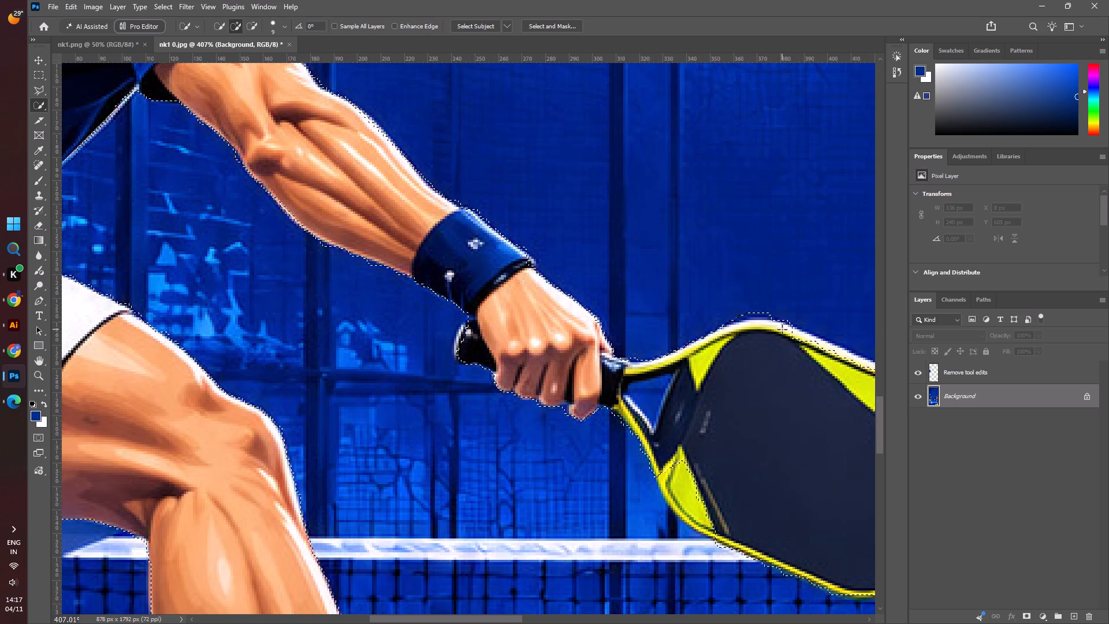
left_click(809, 343)
left_click(838, 355)
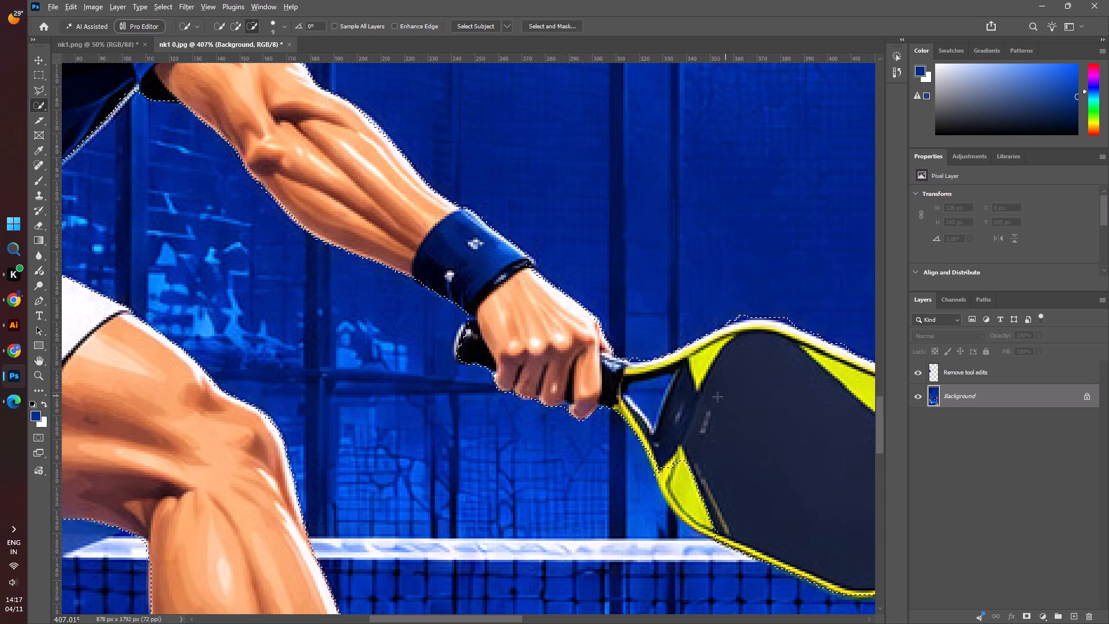
Refine the selection along the paddle's outer and lower yellow rim, leaving out the background and net beneath it.
scroll(657, 407, "down", 7, "alt")
scroll(813, 431, "up", 3, "alt")
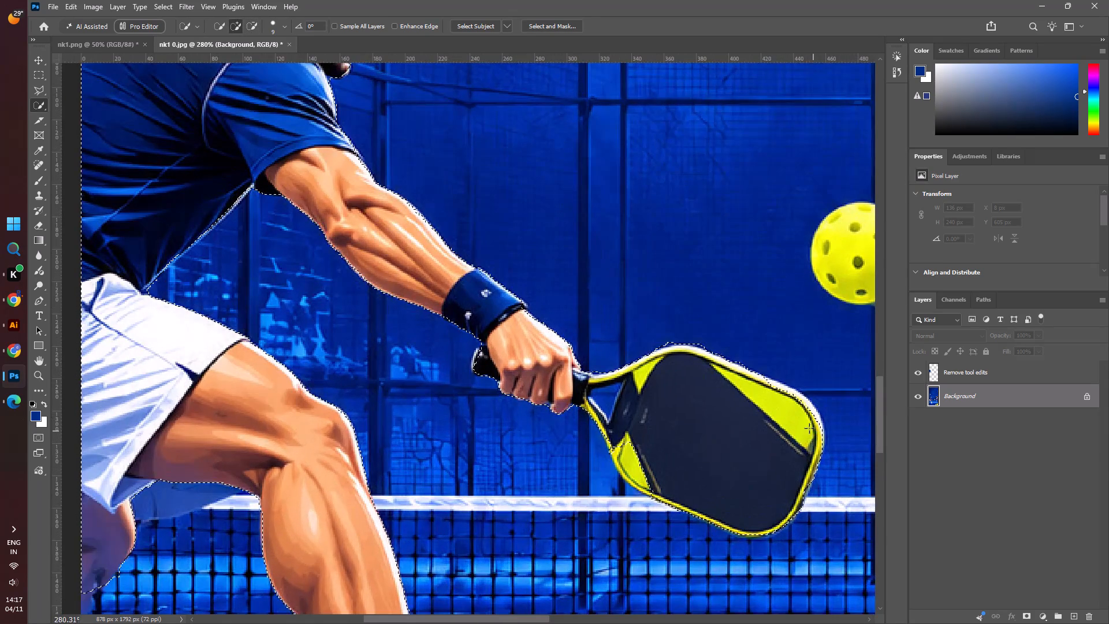
left_click(814, 419)
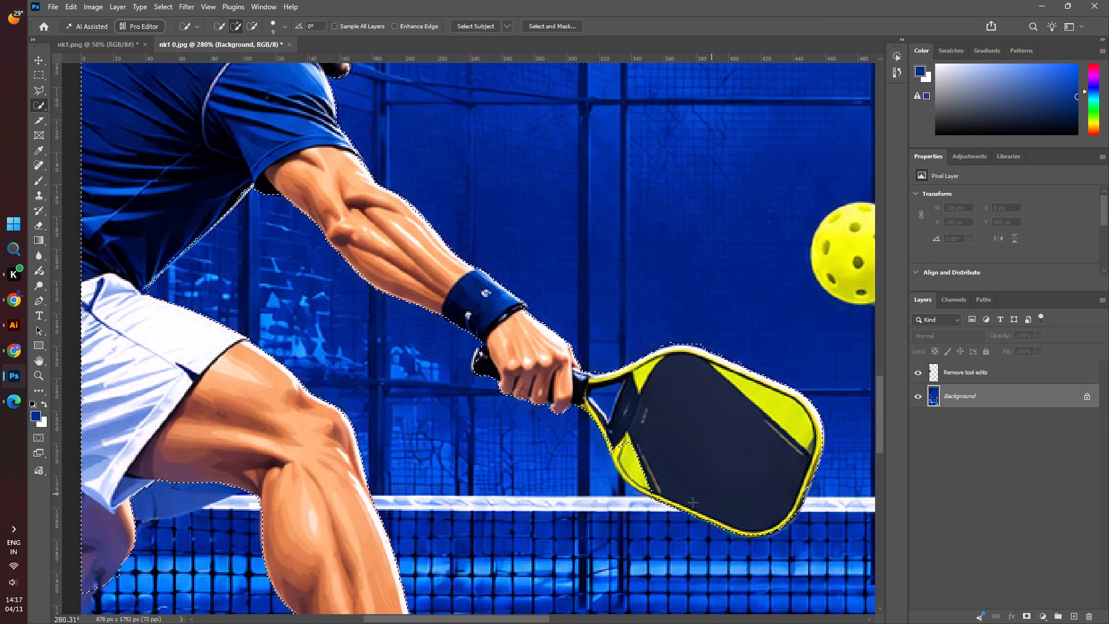
left_click(639, 481)
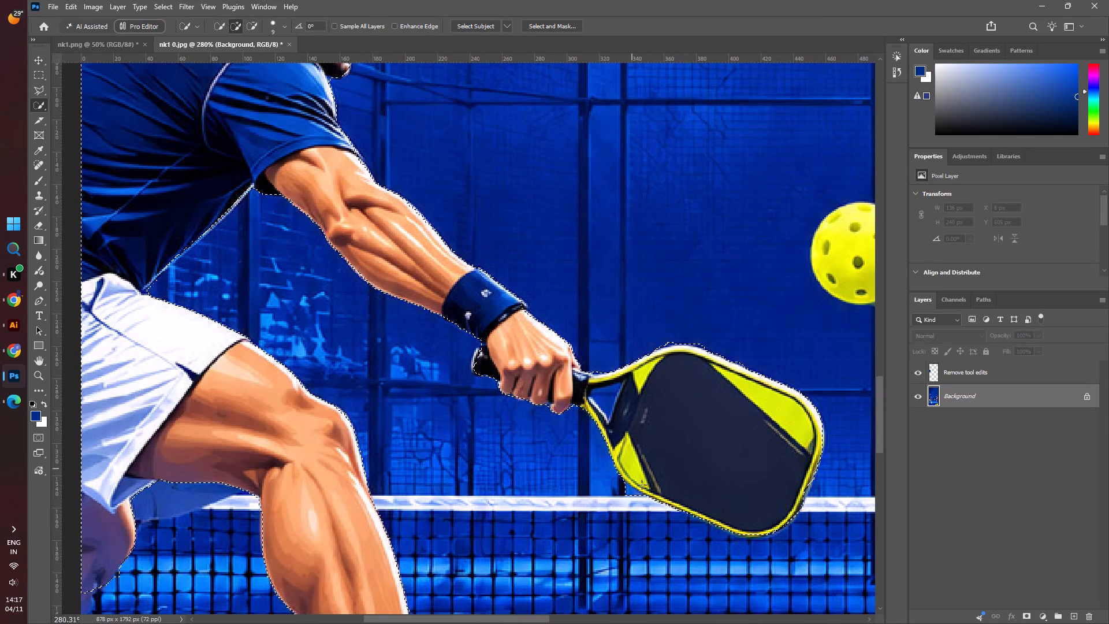
left_click_drag(642, 495, 641, 495, "alt")
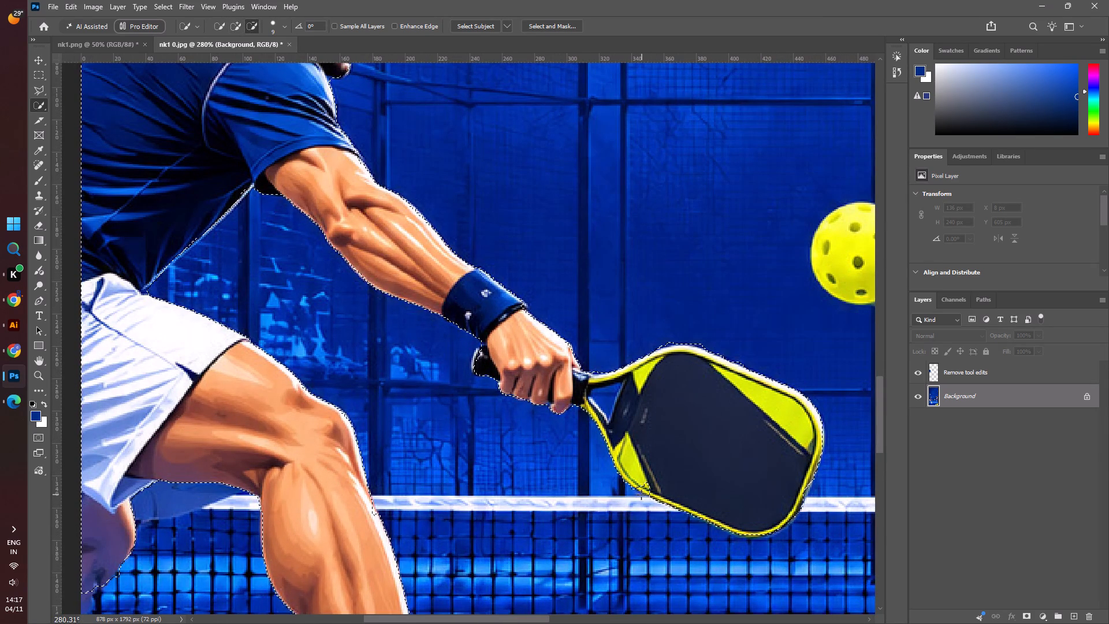
left_click_drag(641, 495, 629, 487, "alt")
left_click(637, 478)
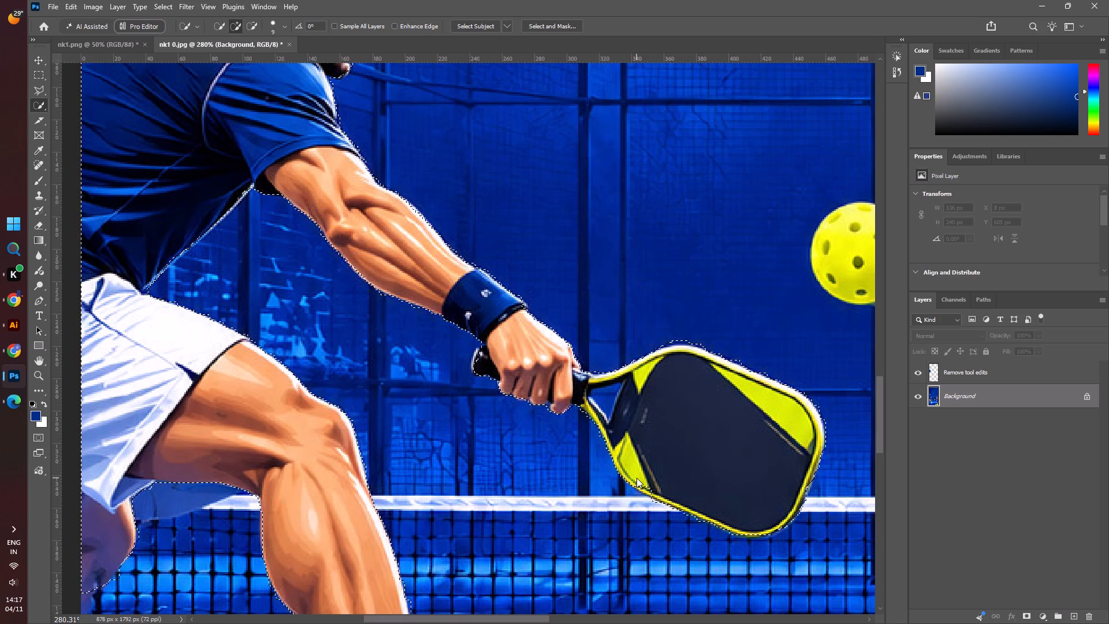
left_click(653, 485)
left_click(647, 488)
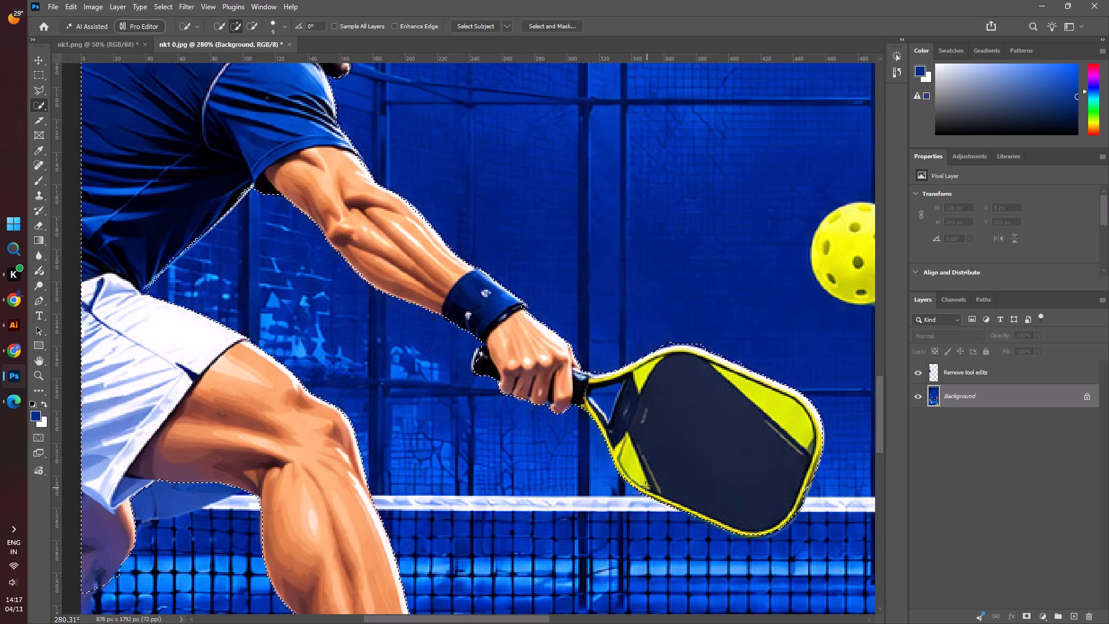
Expand the male player's selection by 3 px.
scroll(701, 428, "down", 2, "alt")
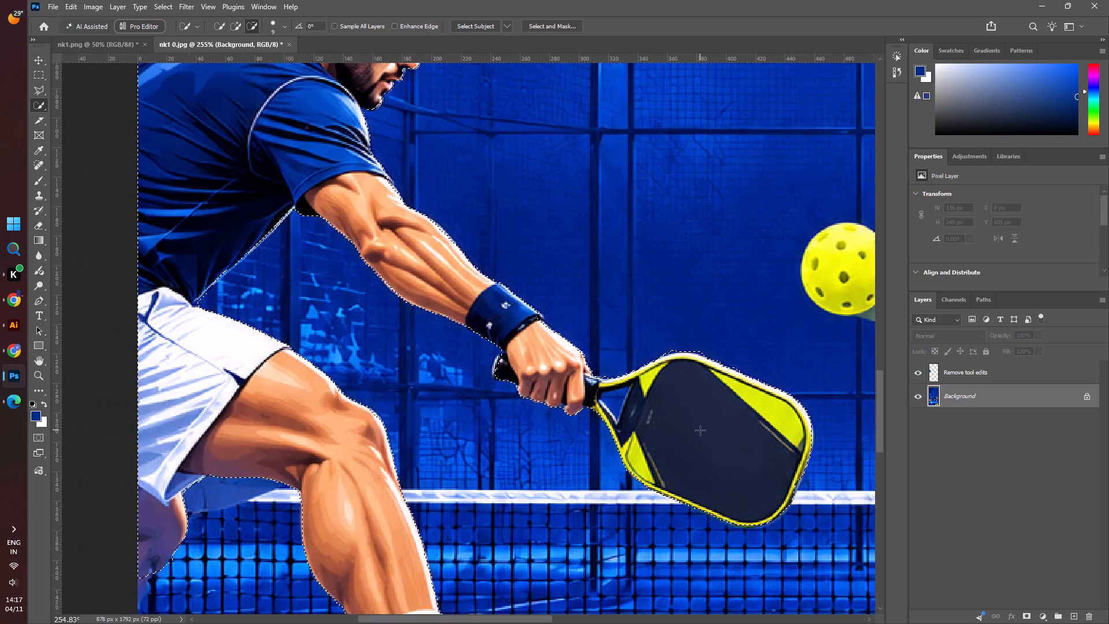
scroll(699, 432, "down", 9, "alt")
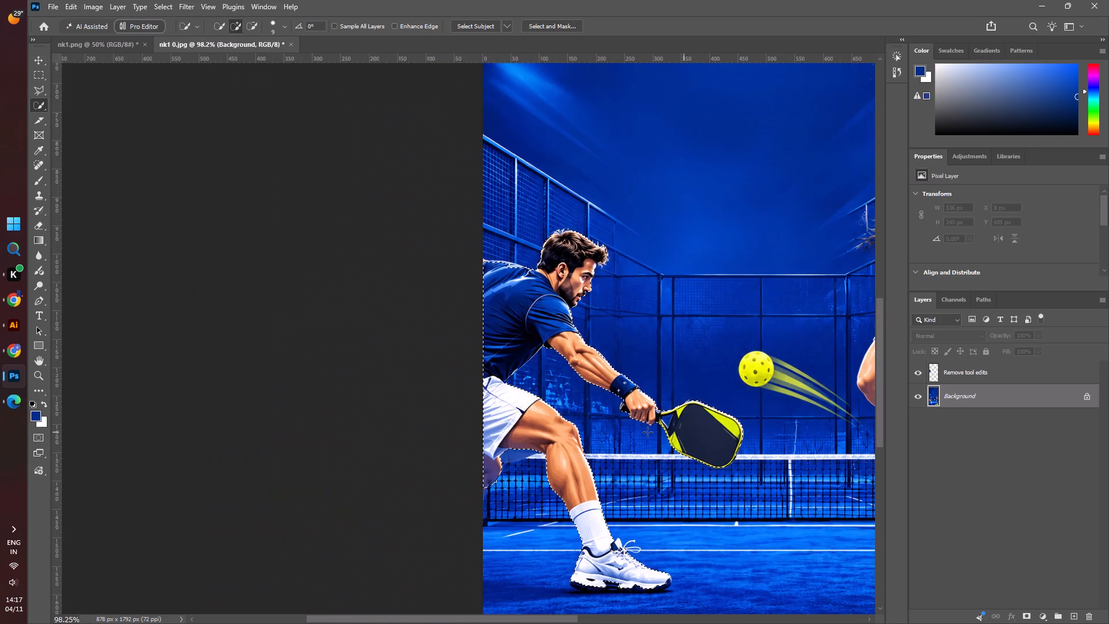
scroll(547, 418, "down", 4, "alt")
scroll(675, 425, "up", 2, "alt")
scroll(675, 425, "down", 1)
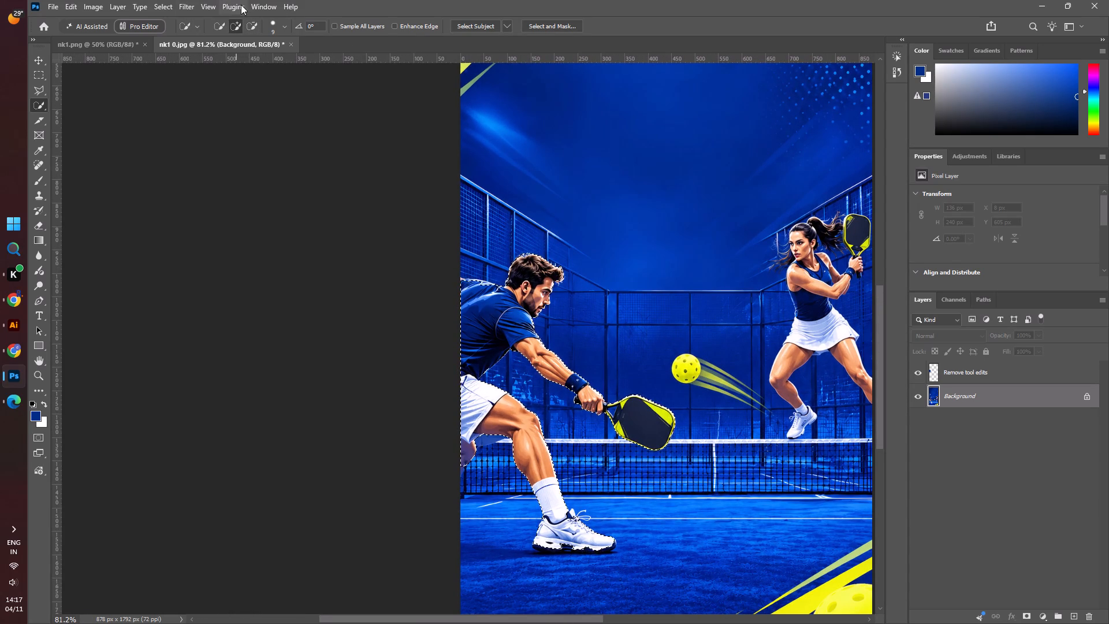
left_click(262, 5)
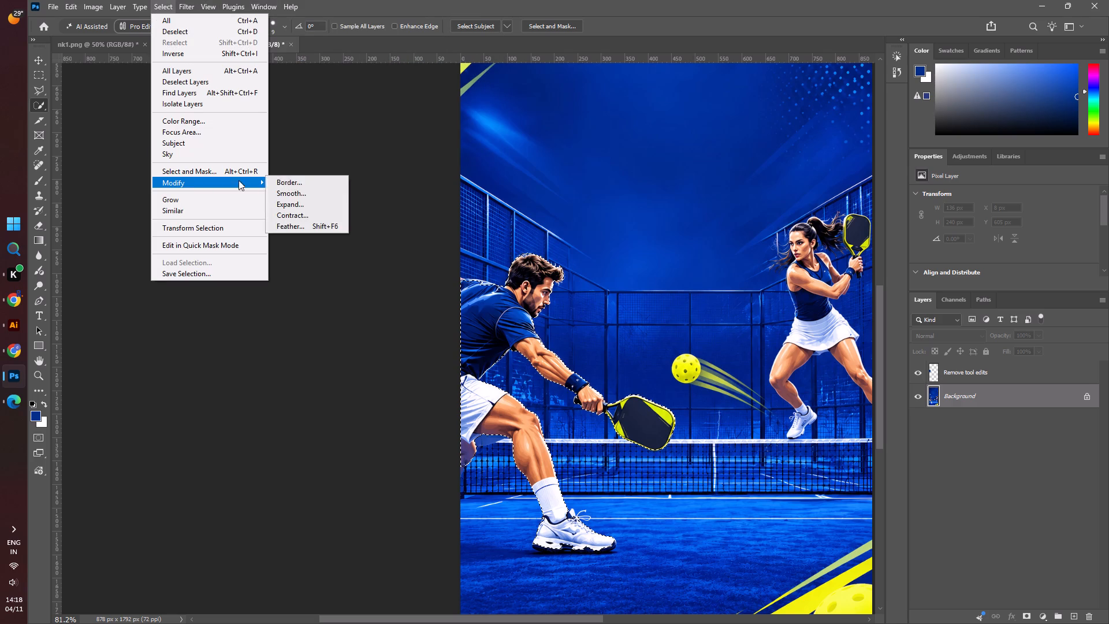
left_click(311, 200)
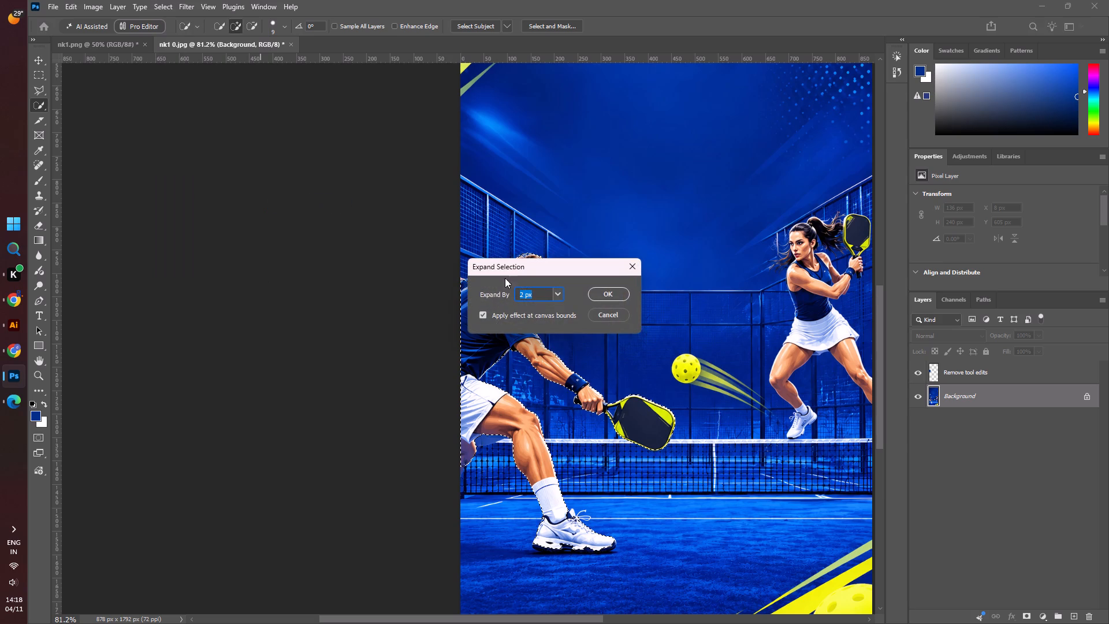
left_click(523, 292)
left_click_drag(523, 295, 513, 295)
key("3")
key("Return")
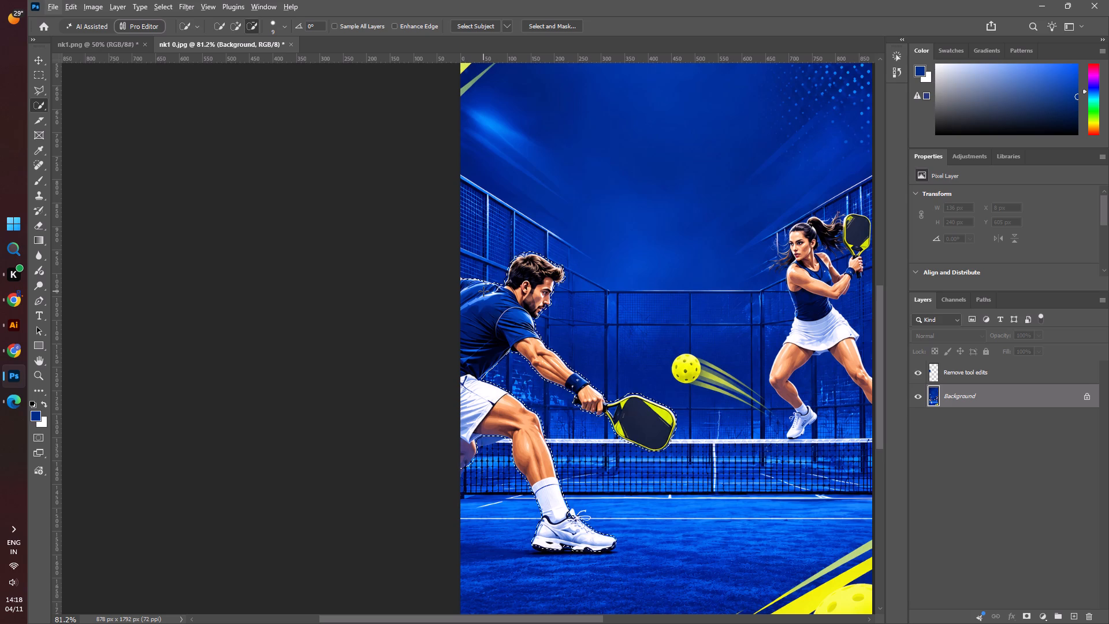
Add the missed edge along the male player's upper back, starting at the canvas edge, to the expanded selection.
scroll(496, 287, "up", 2, "alt")
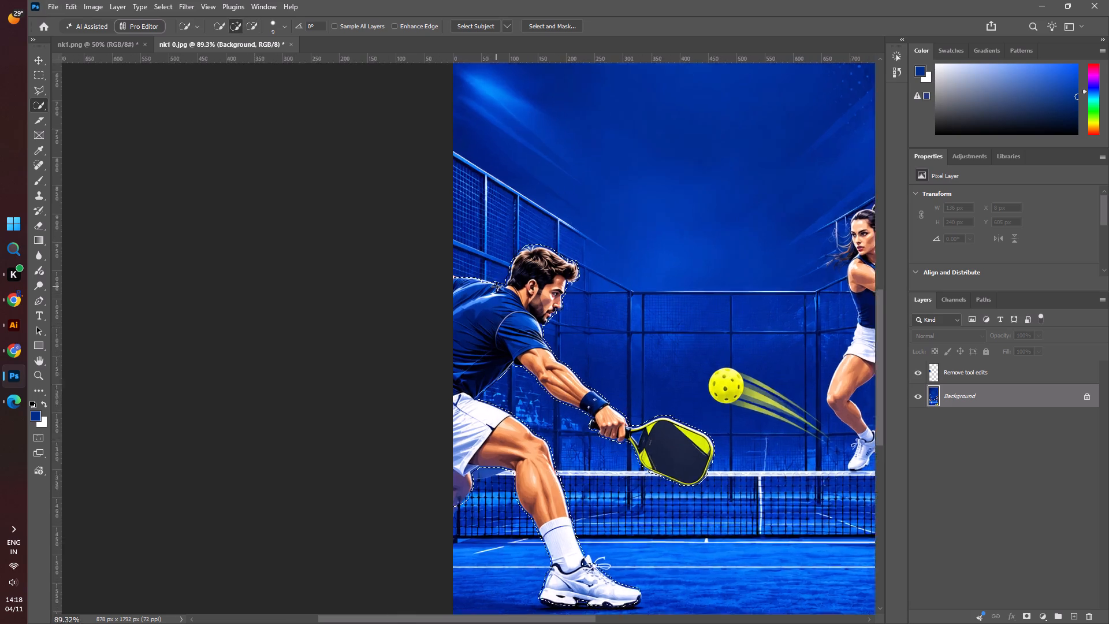
scroll(496, 287, "up", 3, "alt")
scroll(433, 273, "up", 10, "alt")
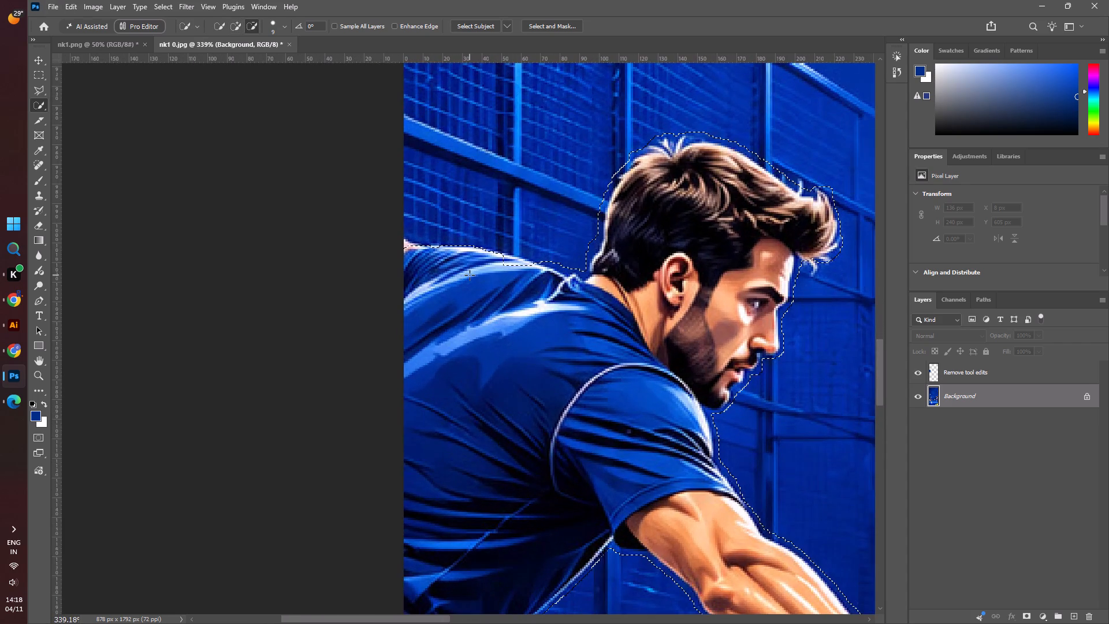
left_click(405, 247)
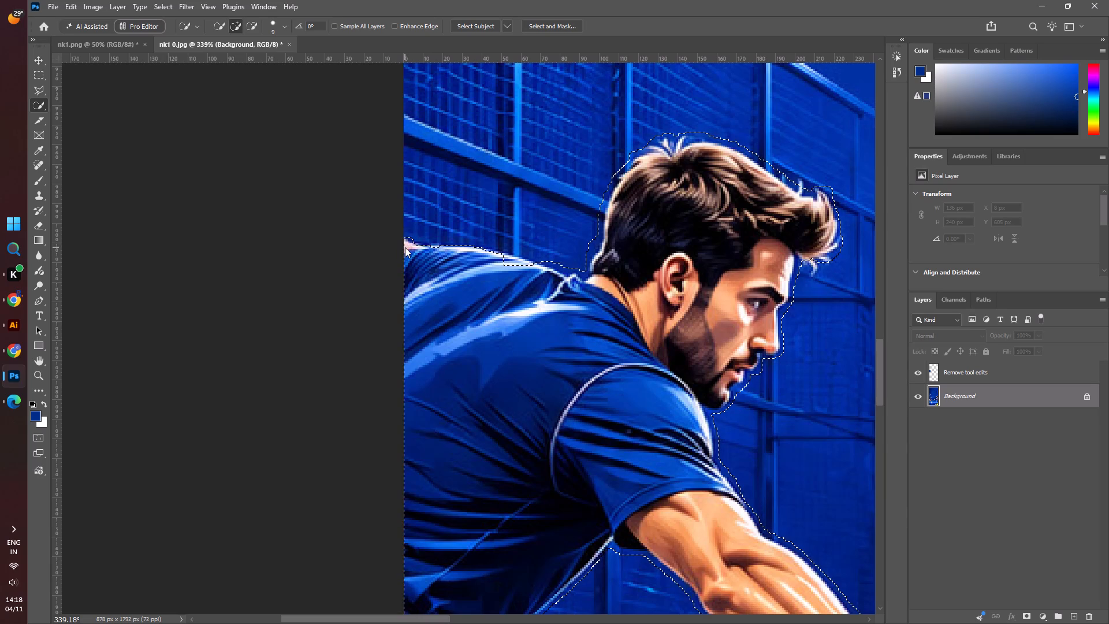
left_click(520, 266)
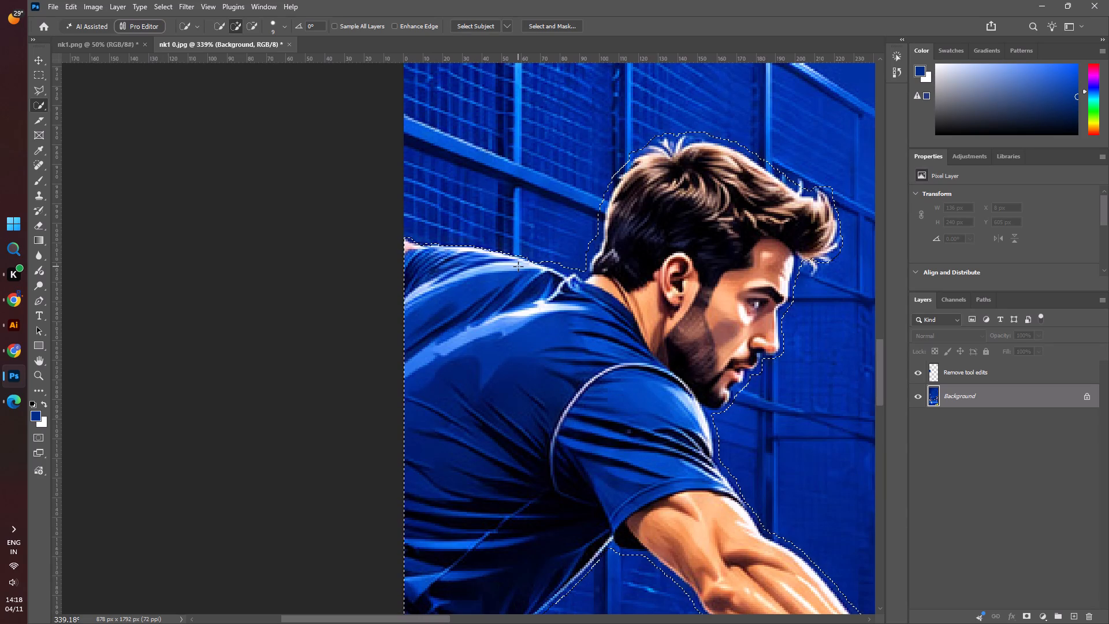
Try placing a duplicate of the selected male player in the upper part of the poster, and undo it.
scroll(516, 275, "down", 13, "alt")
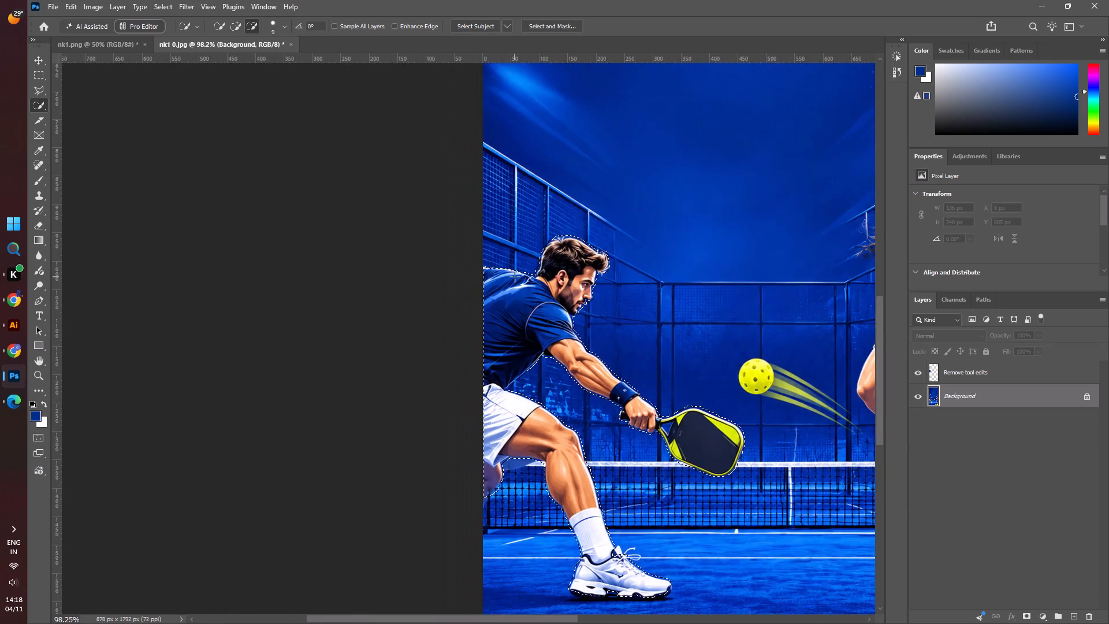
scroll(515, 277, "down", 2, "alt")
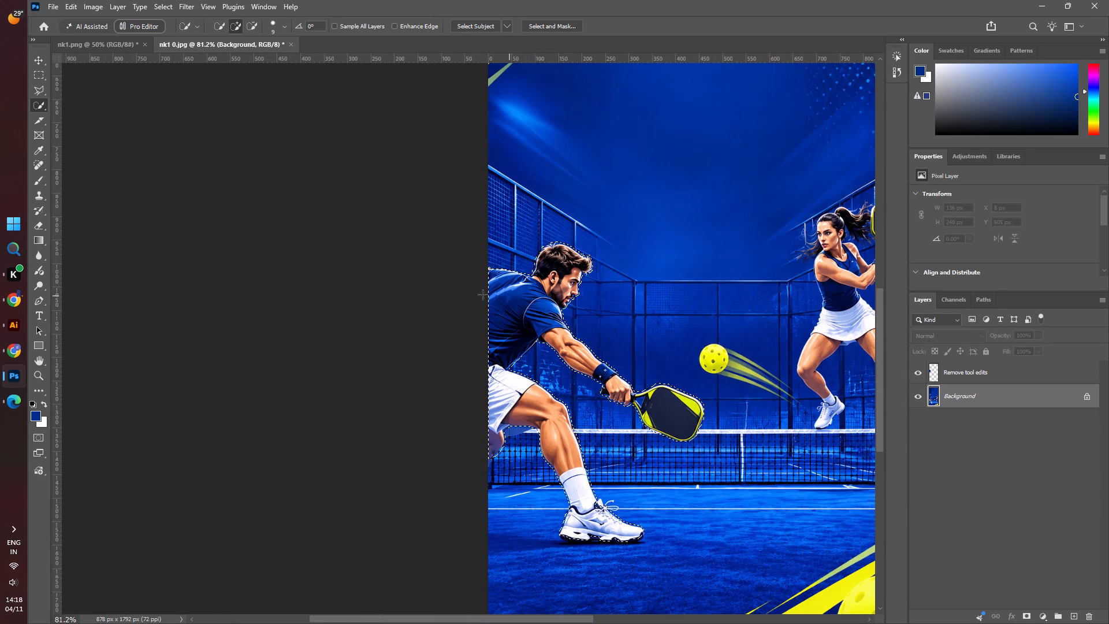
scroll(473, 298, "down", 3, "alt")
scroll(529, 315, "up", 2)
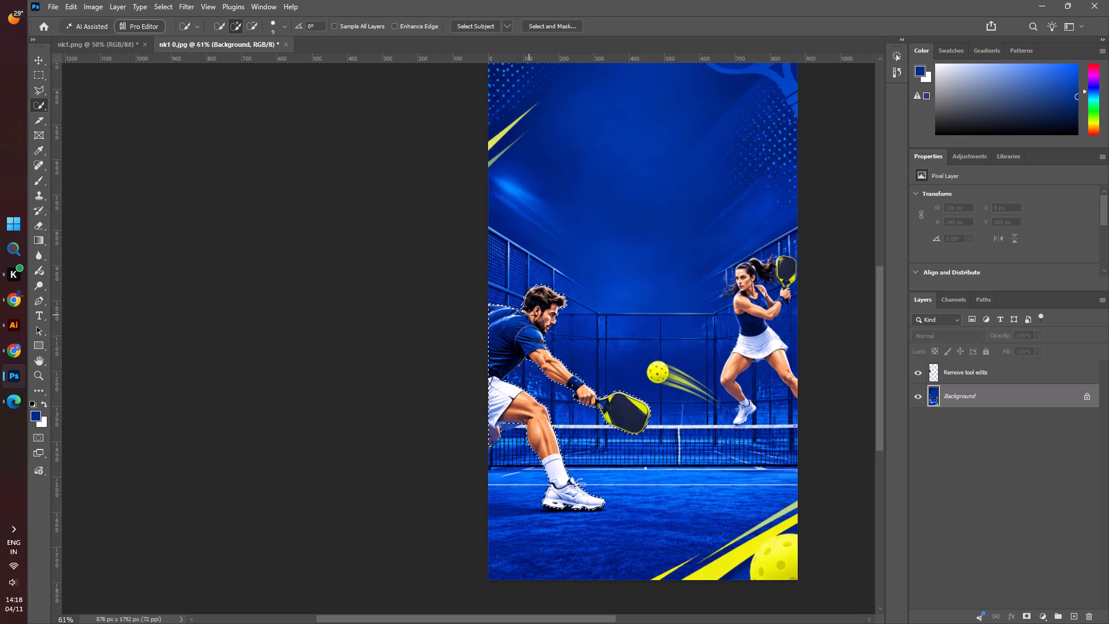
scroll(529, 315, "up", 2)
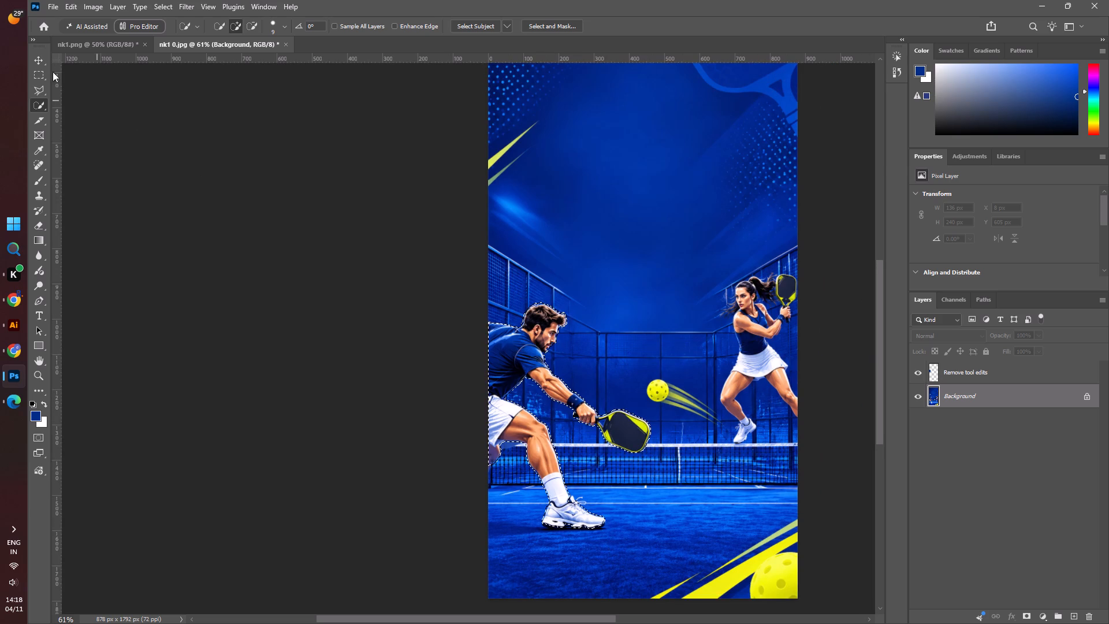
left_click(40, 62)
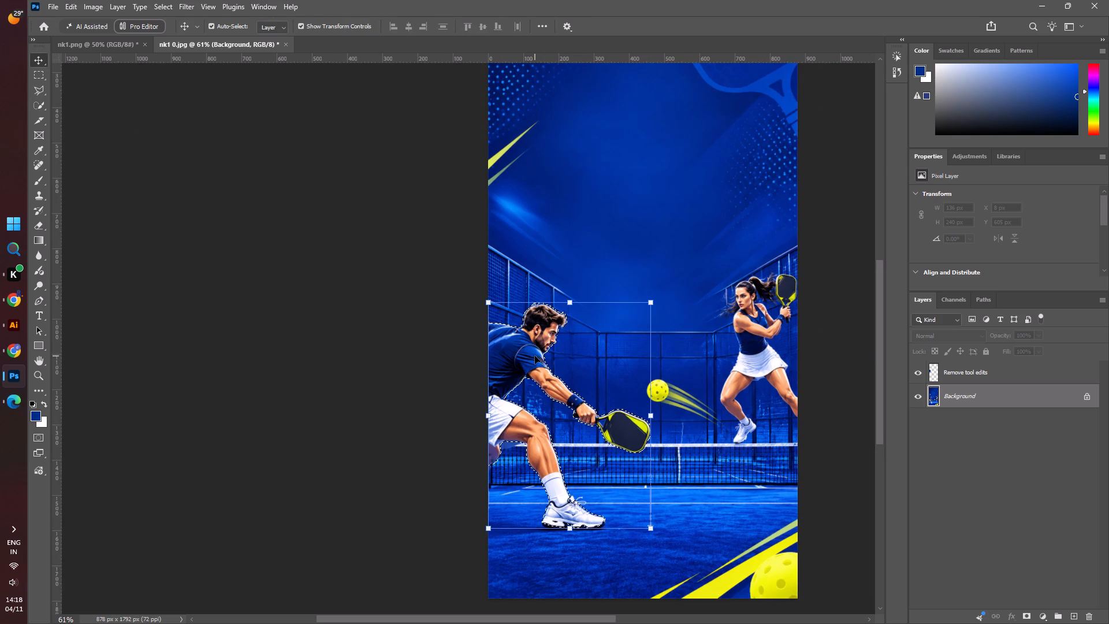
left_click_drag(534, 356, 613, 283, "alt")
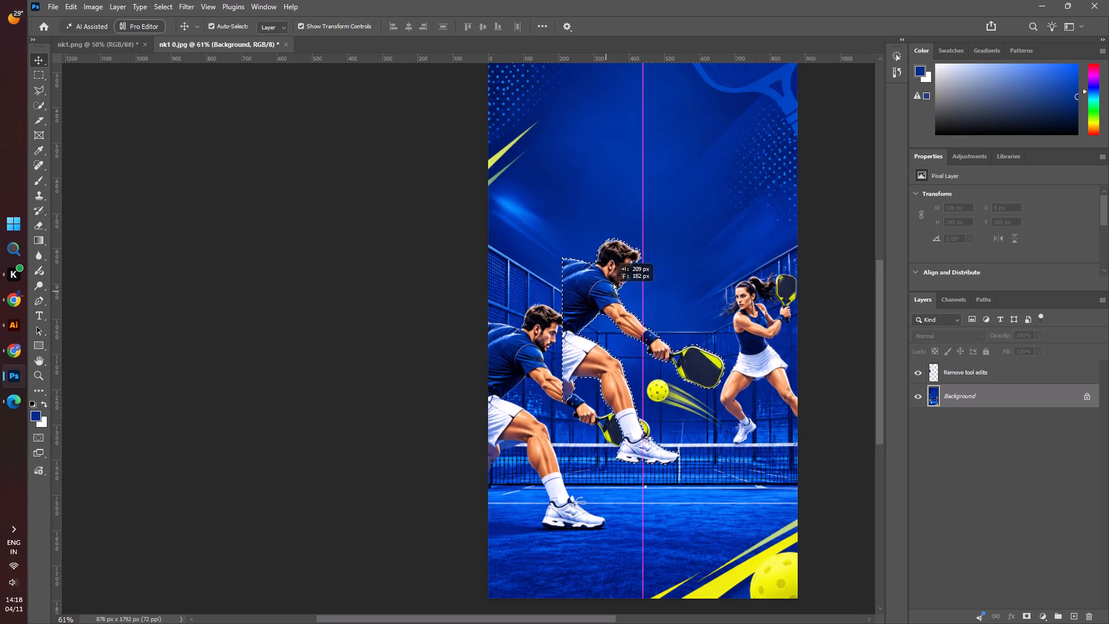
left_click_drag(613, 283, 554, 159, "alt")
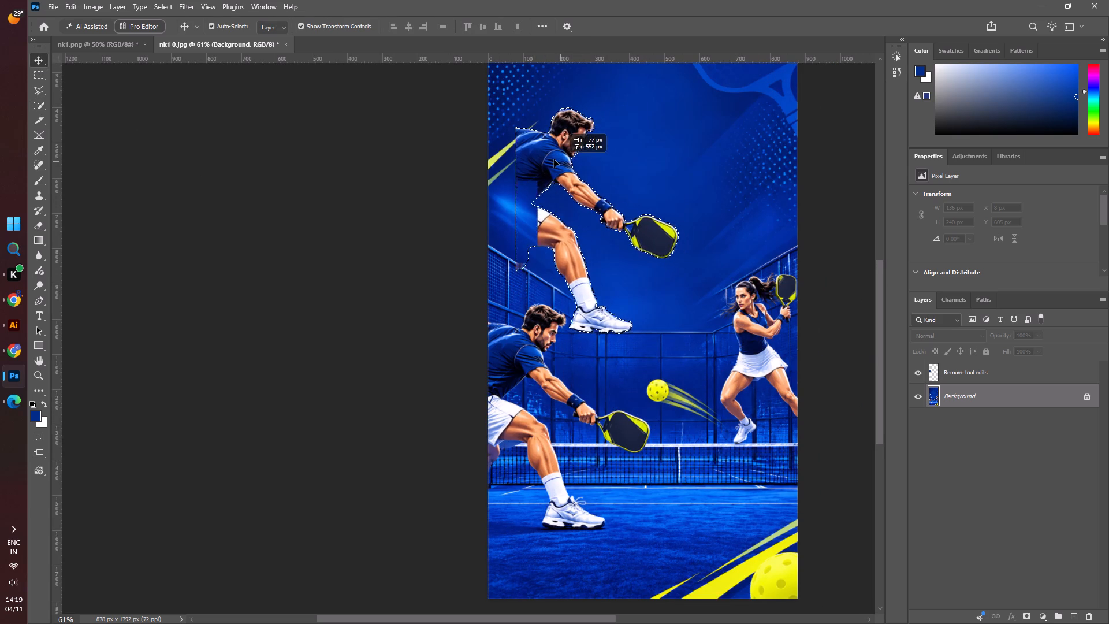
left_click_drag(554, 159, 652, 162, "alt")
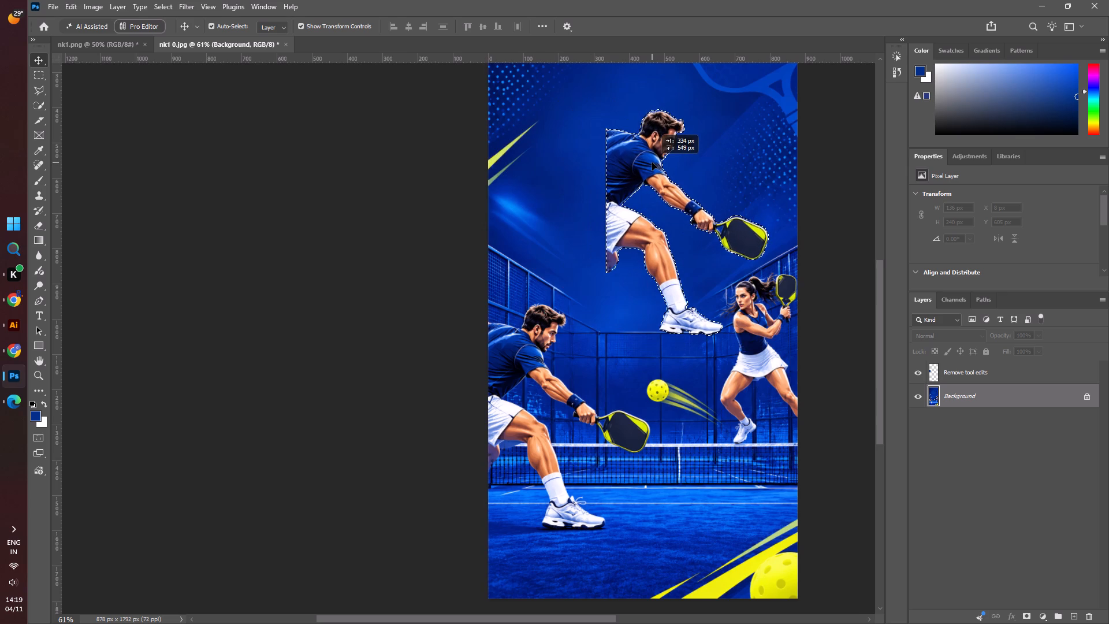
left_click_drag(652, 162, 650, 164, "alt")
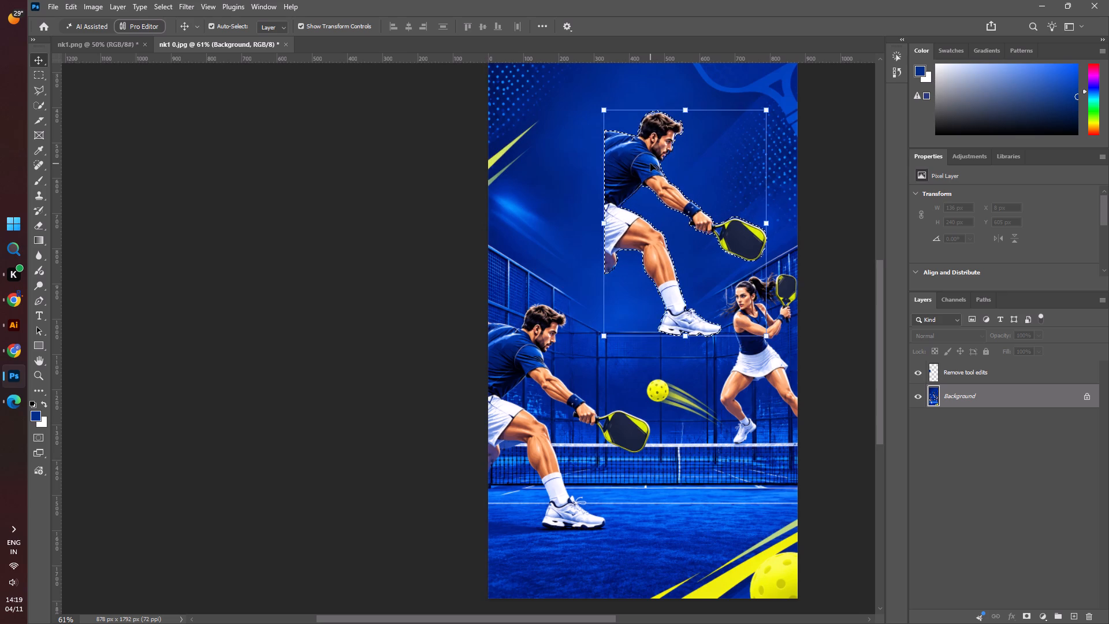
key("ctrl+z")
Move the selected male player off the court to the poster's upper right area, above the female player, cutting him out of the background.
left_click_drag(537, 343, 543, 320)
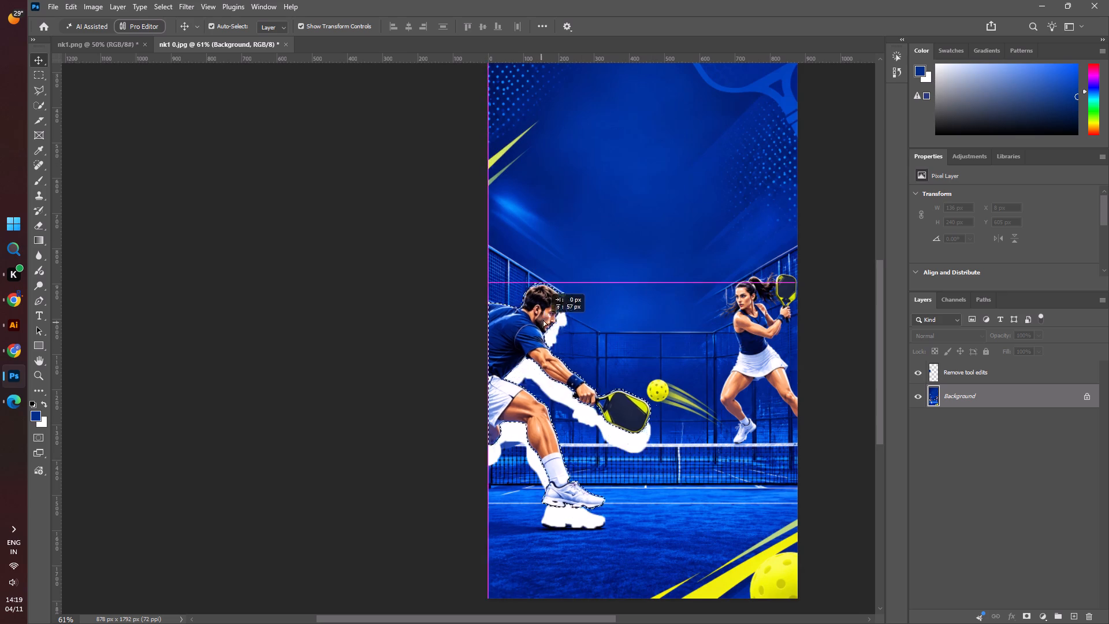
left_click_drag(543, 320, 628, 150)
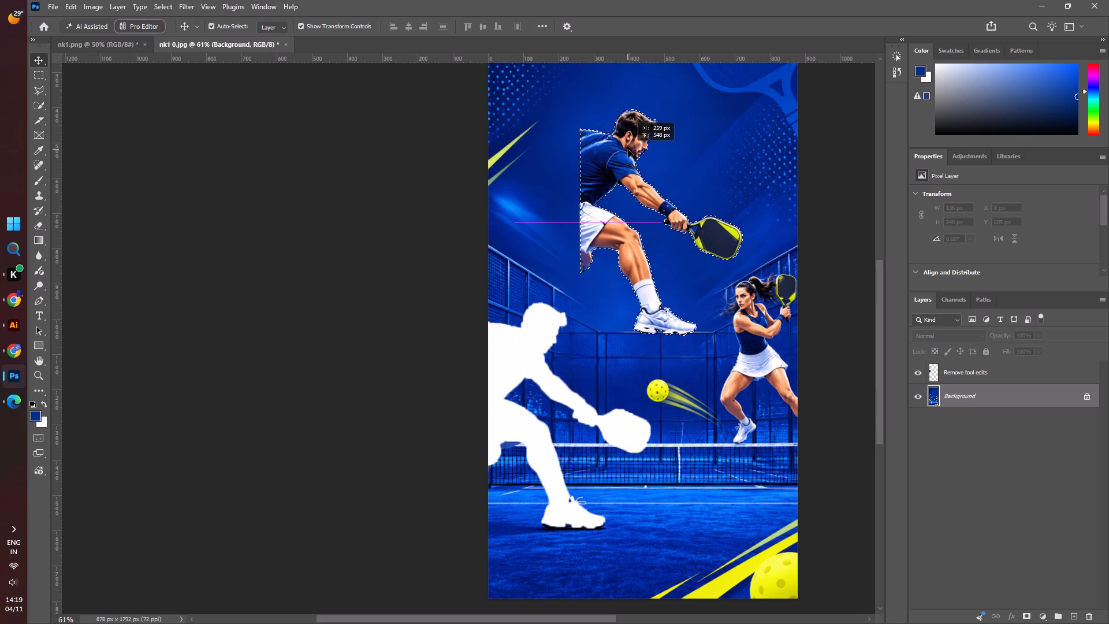
left_click_drag(628, 150, 542, 129)
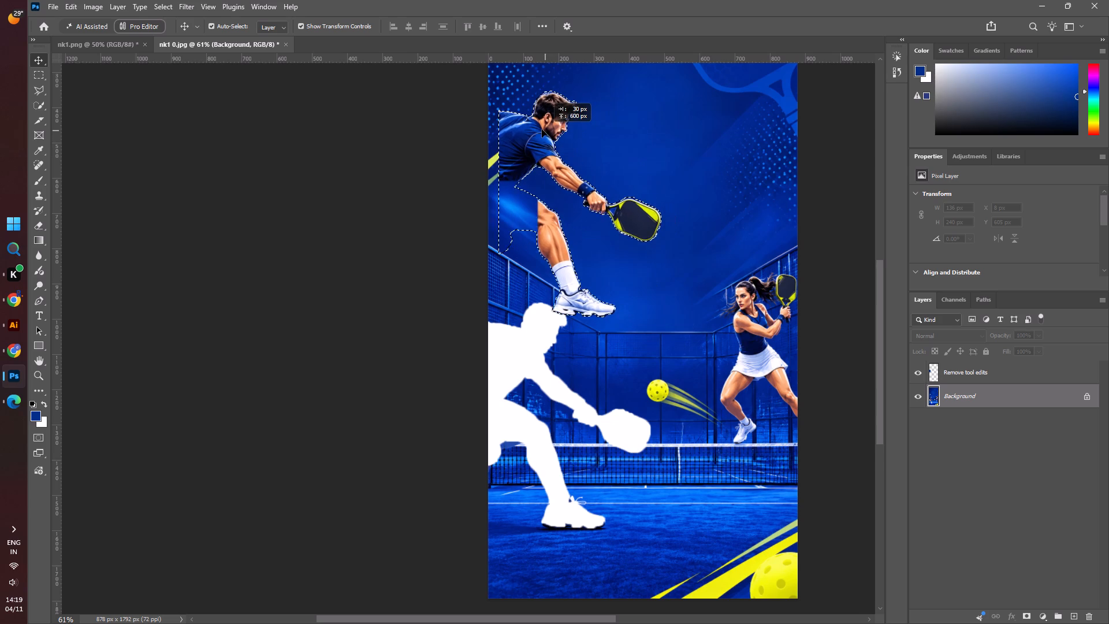
left_click_drag(542, 129, 538, 127)
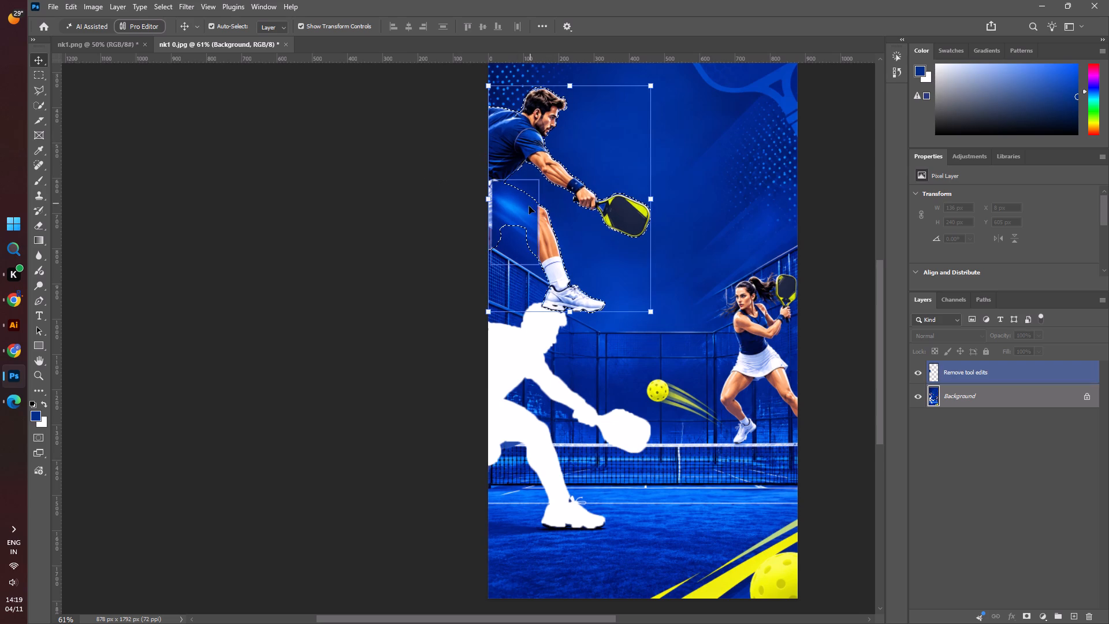
left_click_drag(516, 121, 705, 384)
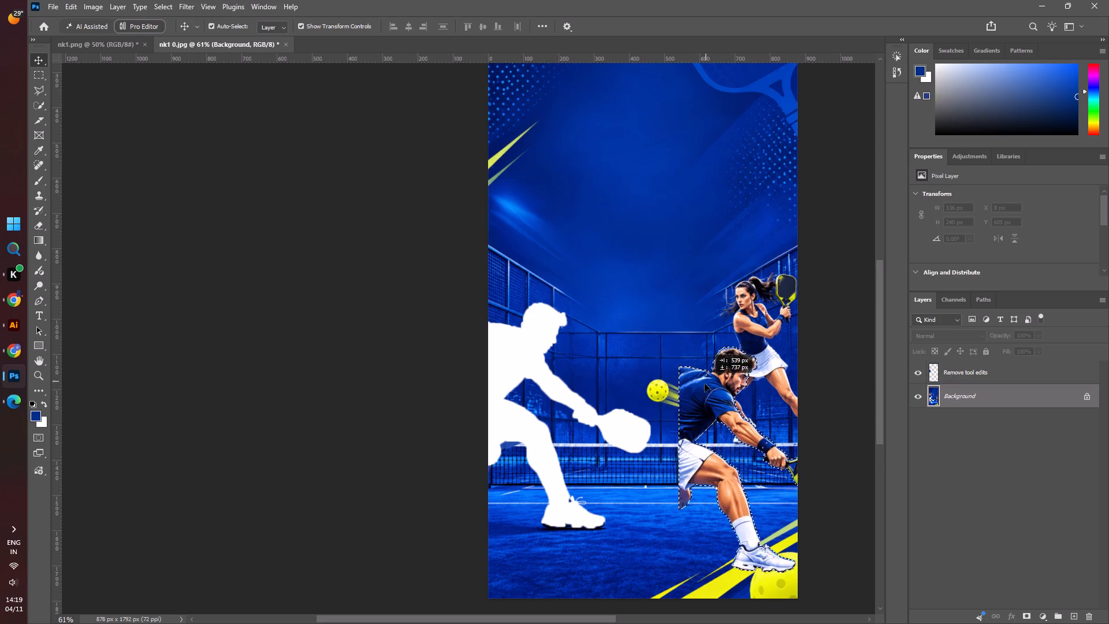
left_click_drag(705, 384, 636, 184)
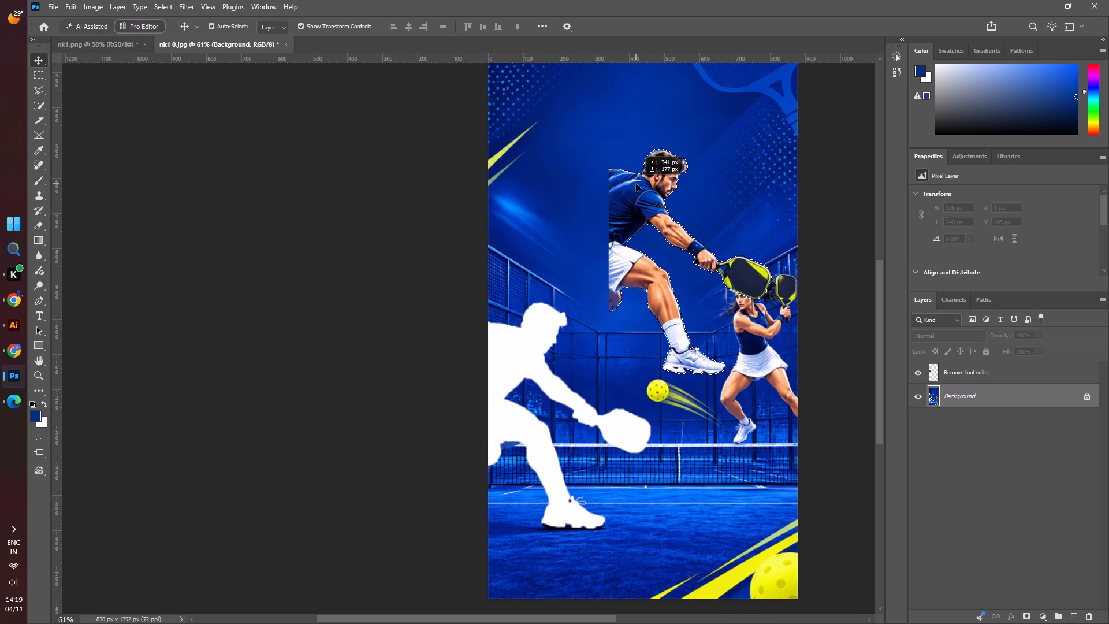
left_click_drag(636, 184, 656, 128)
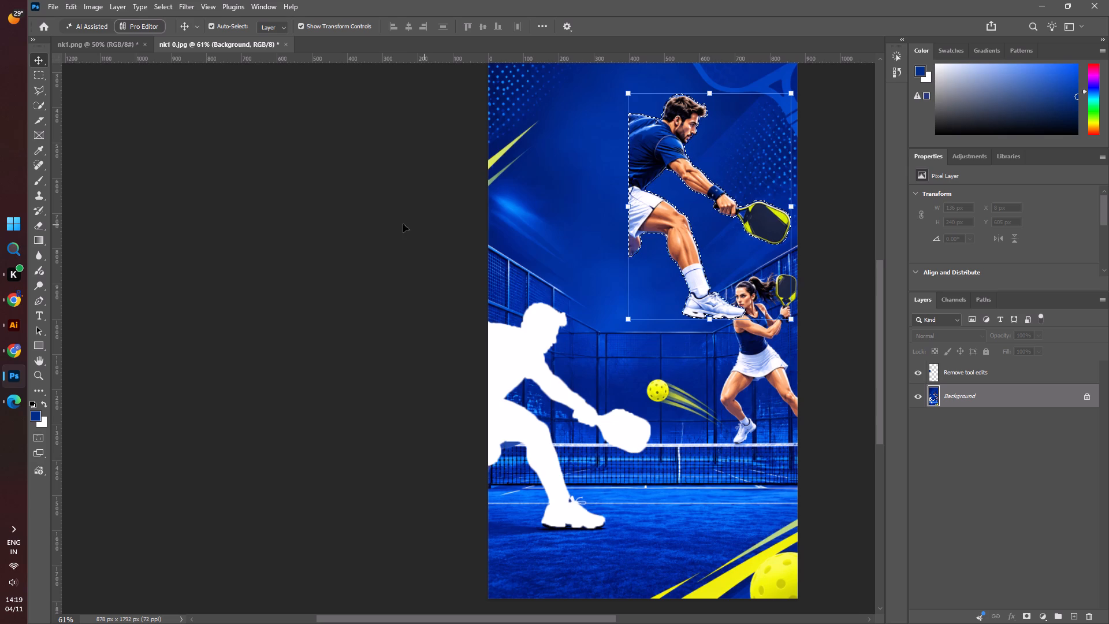
Clear the player selection and start brushing the court's sampled dark blue, #002085, over the head and shoulder of the white cut-out.
left_click(39, 178)
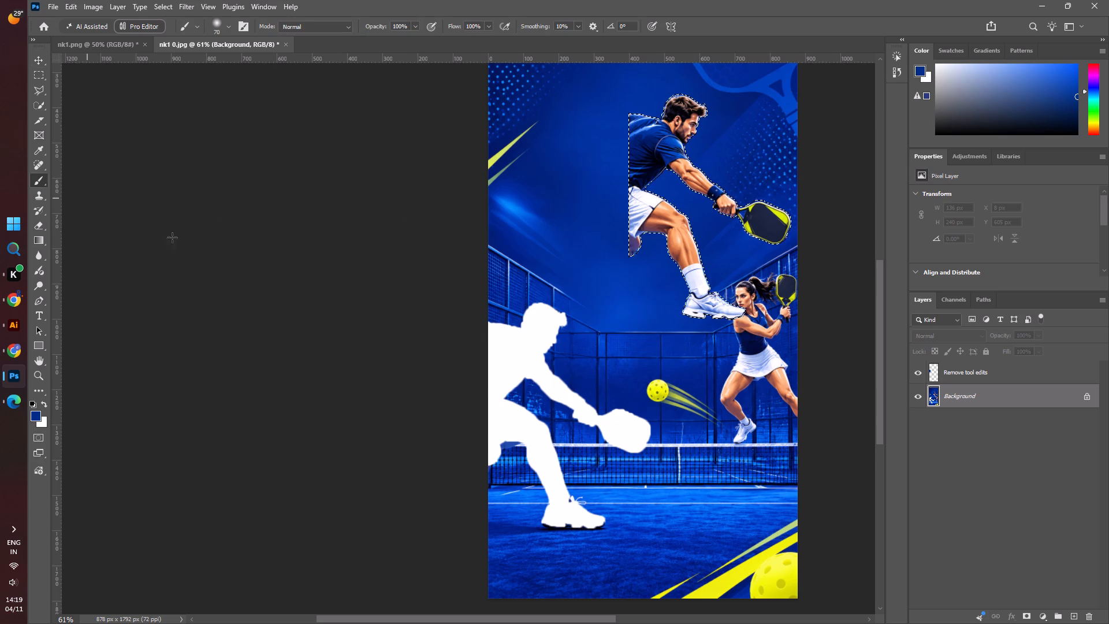
left_click(33, 418)
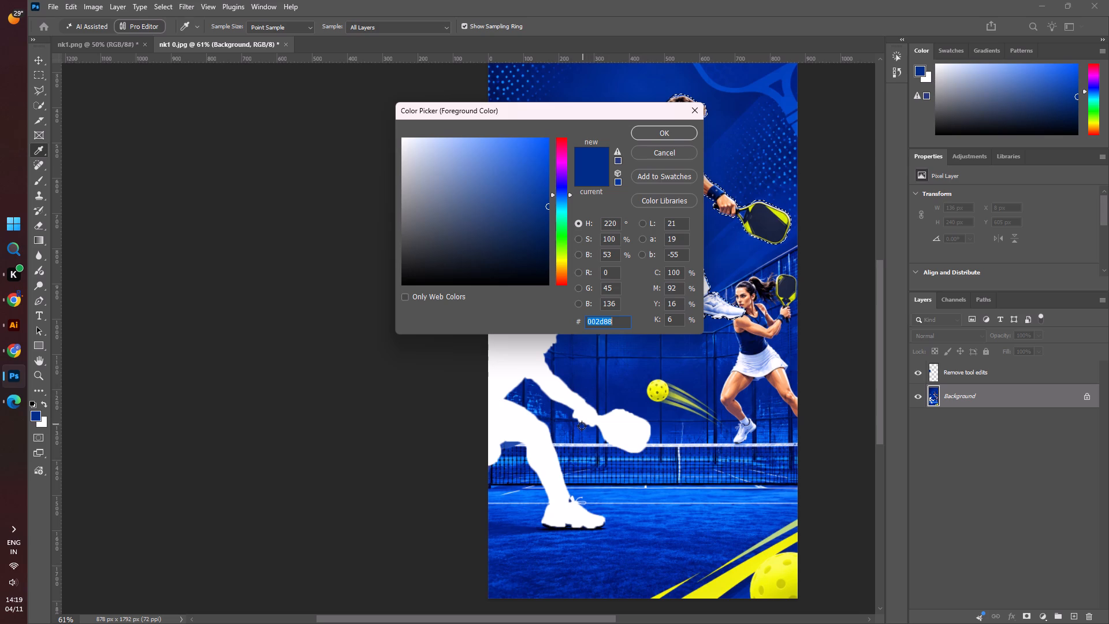
left_click(577, 381)
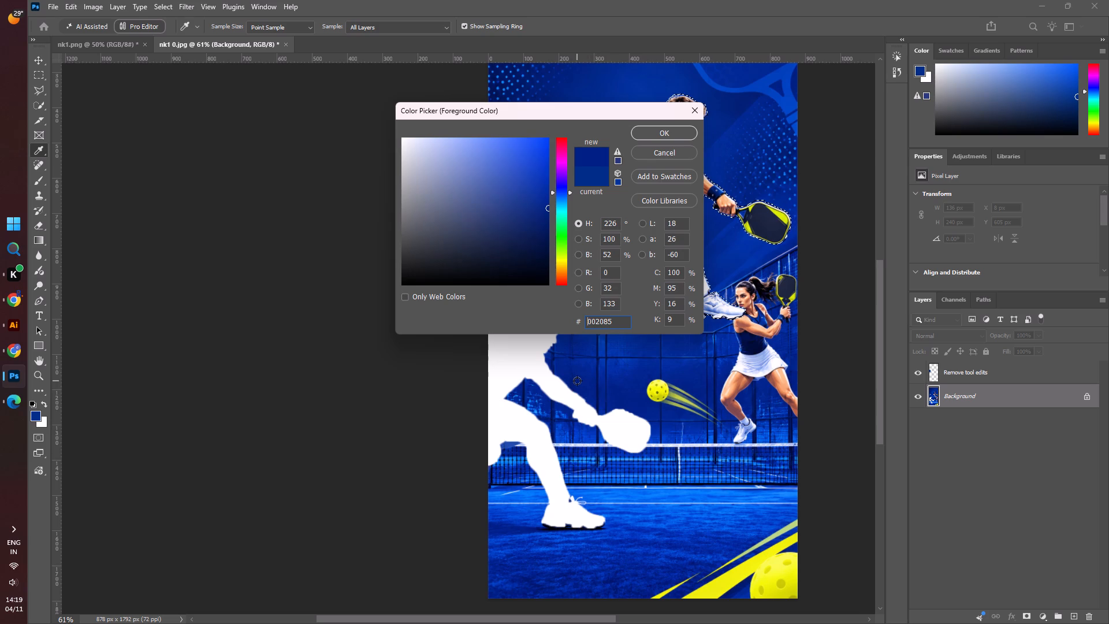
left_click(648, 135)
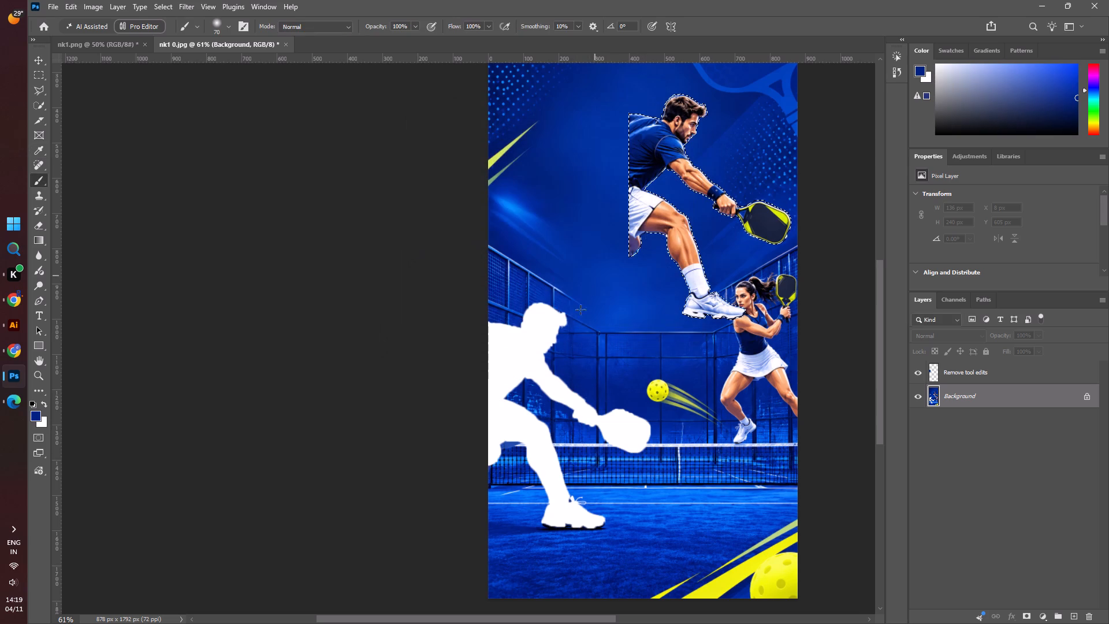
left_click_drag(541, 326, 553, 341)
key("ctrl+d")
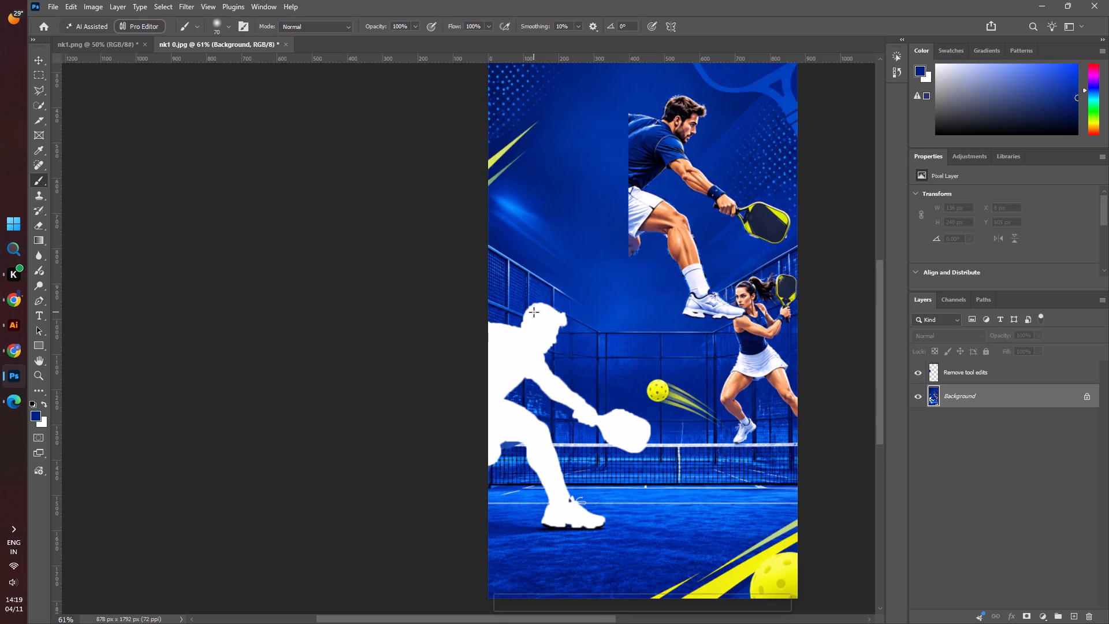
left_click_drag(553, 315, 565, 315)
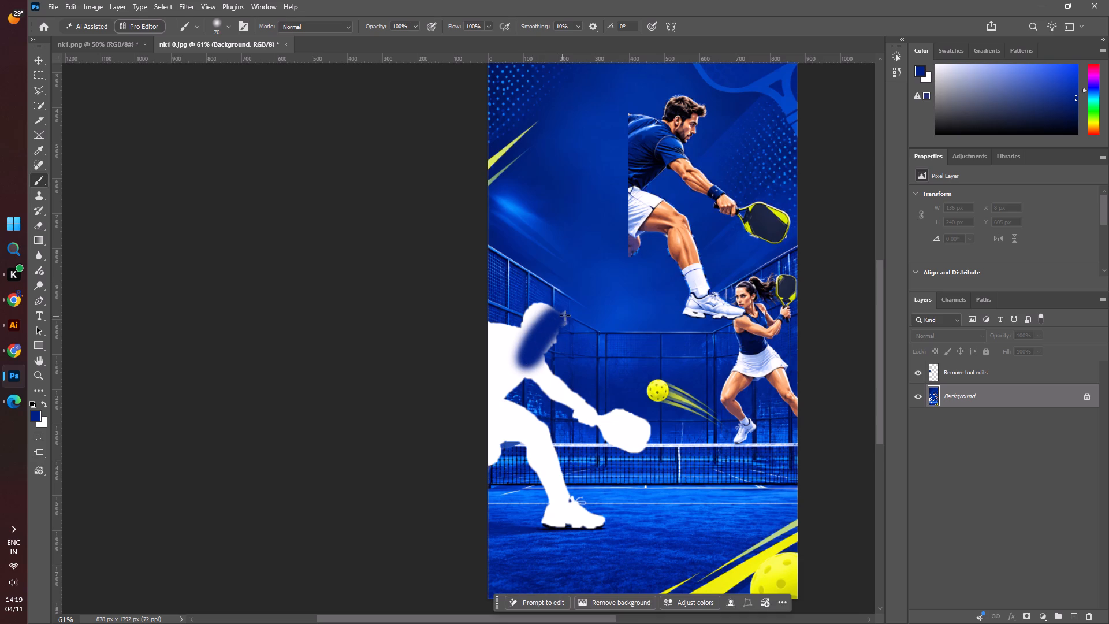
left_click_drag(565, 315, 566, 315)
Enlarge the brush to 150 px and paint over the rest of the cut-out's head, back and torso.
key("bracketright")
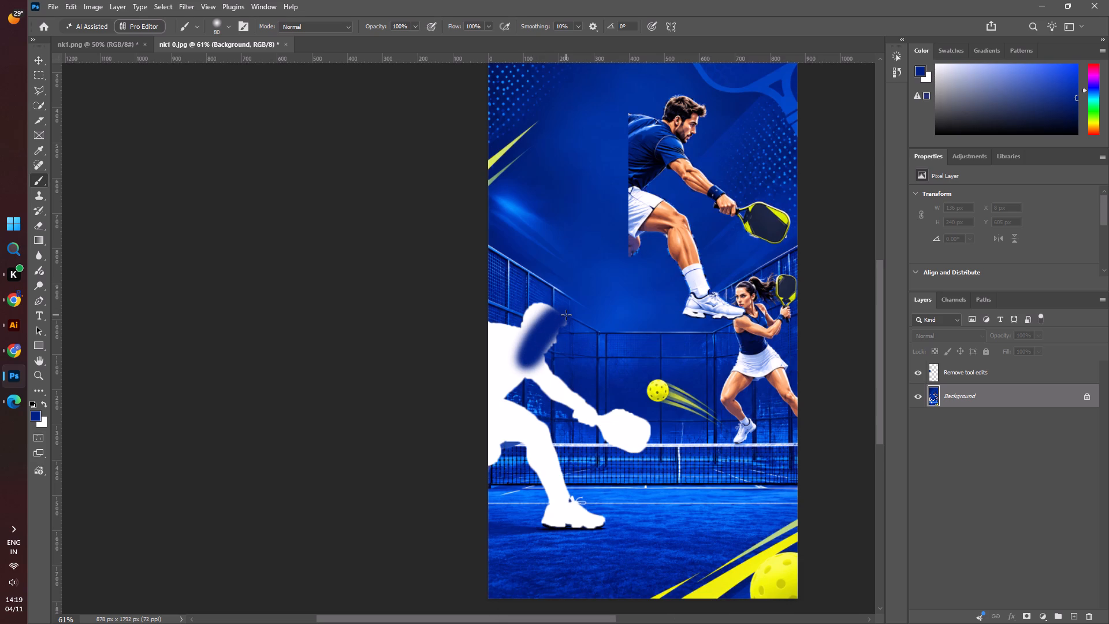
key("bracketright")
key("bracketright")
key("bracketright")
key("bracketright")
left_click_drag(553, 307, 524, 324)
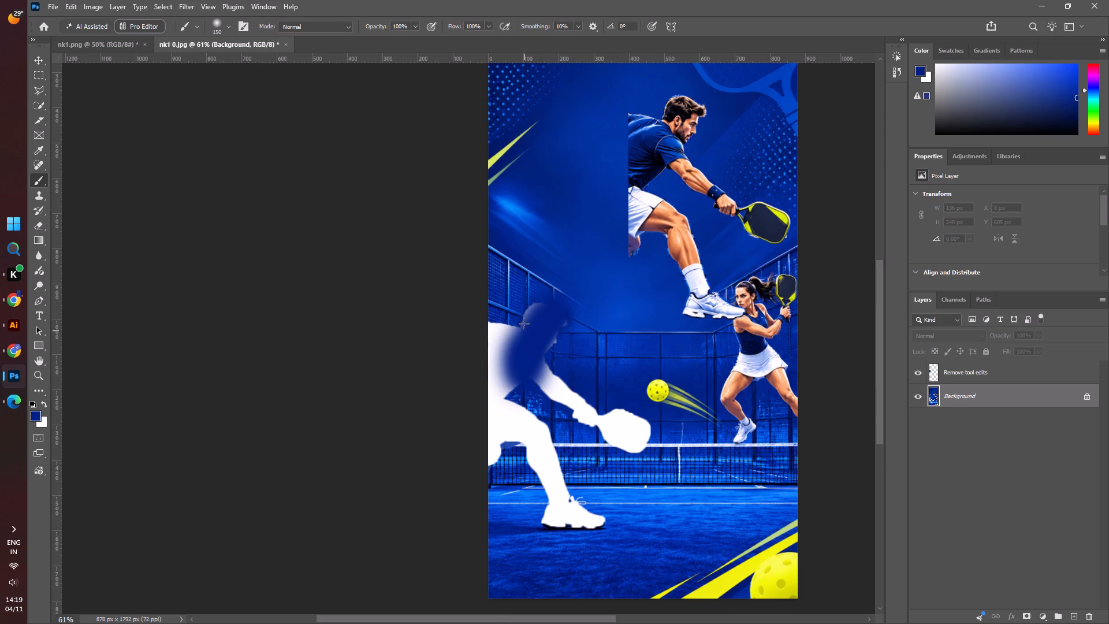
left_click_drag(524, 324, 524, 322)
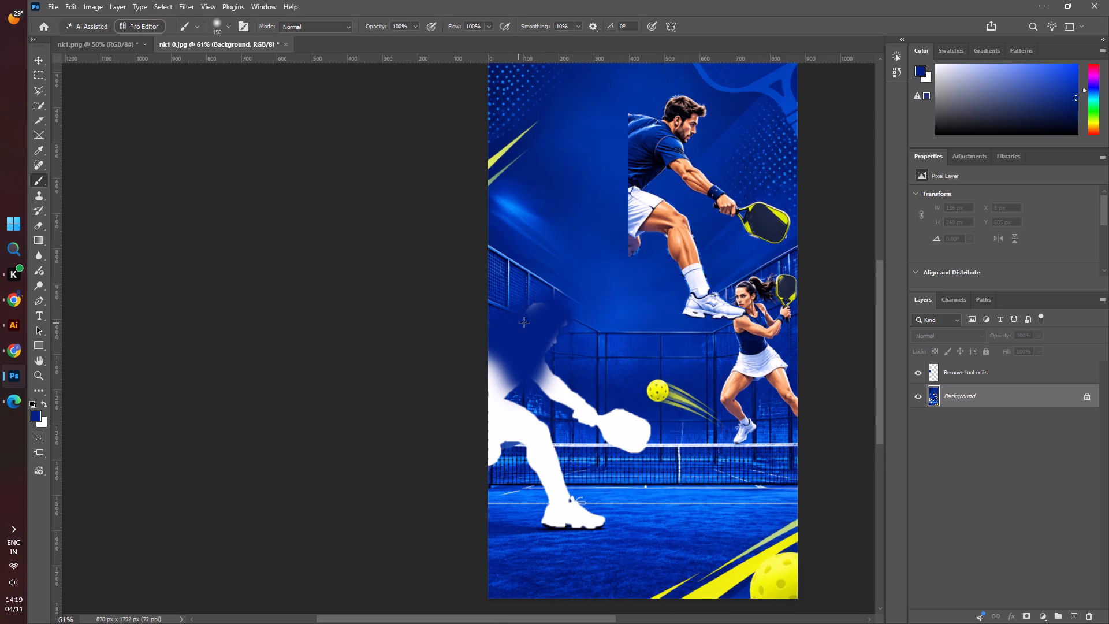
left_click_drag(524, 322, 533, 377)
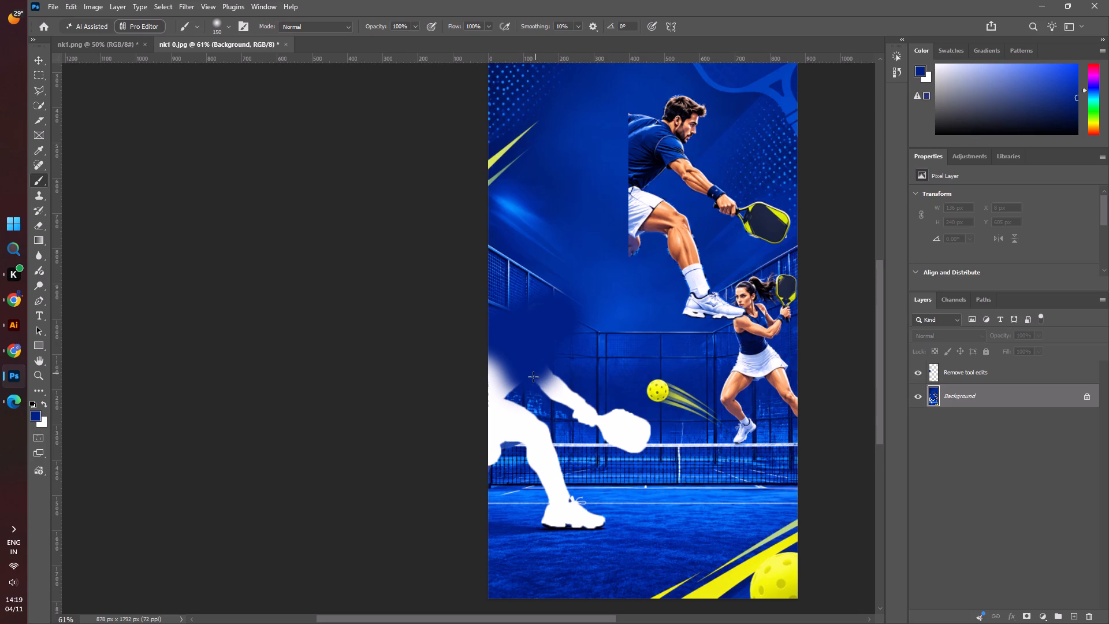
Paint the dark blue over the cut-out's hips, legs, shoe, arm and paddle until no white silhouette is left.
left_click_drag(533, 377, 490, 469)
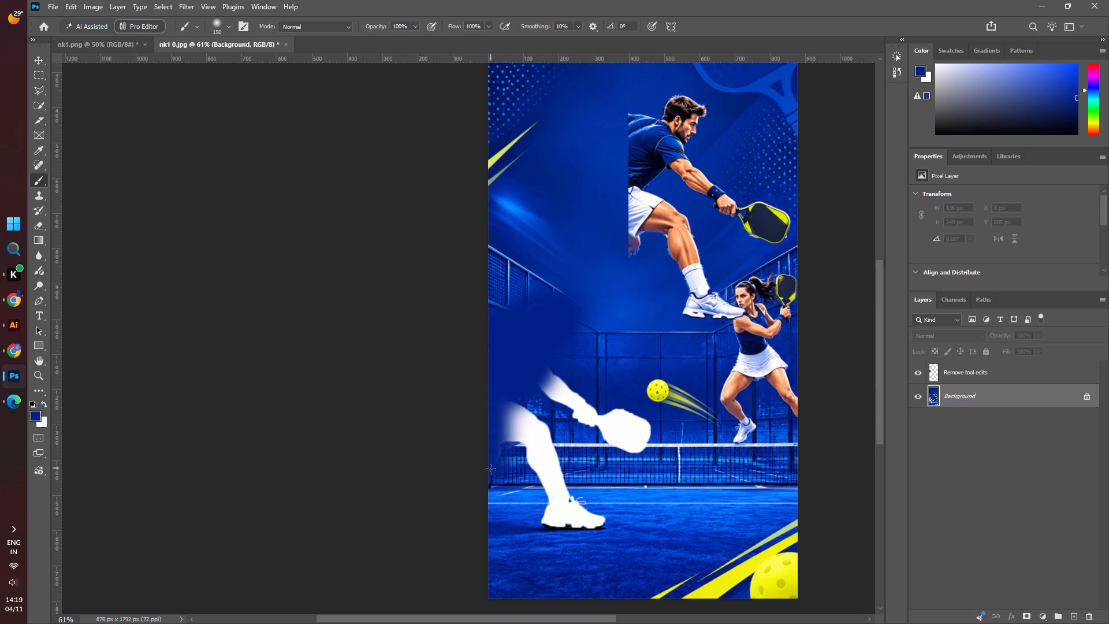
left_click_drag(490, 469, 531, 480)
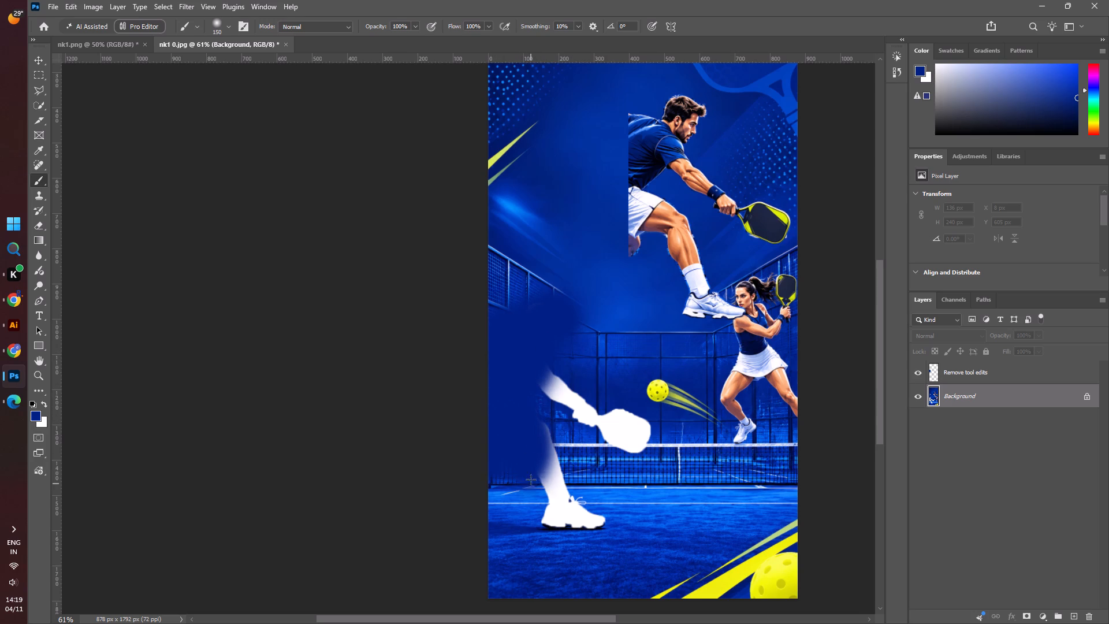
left_click_drag(531, 480, 571, 526)
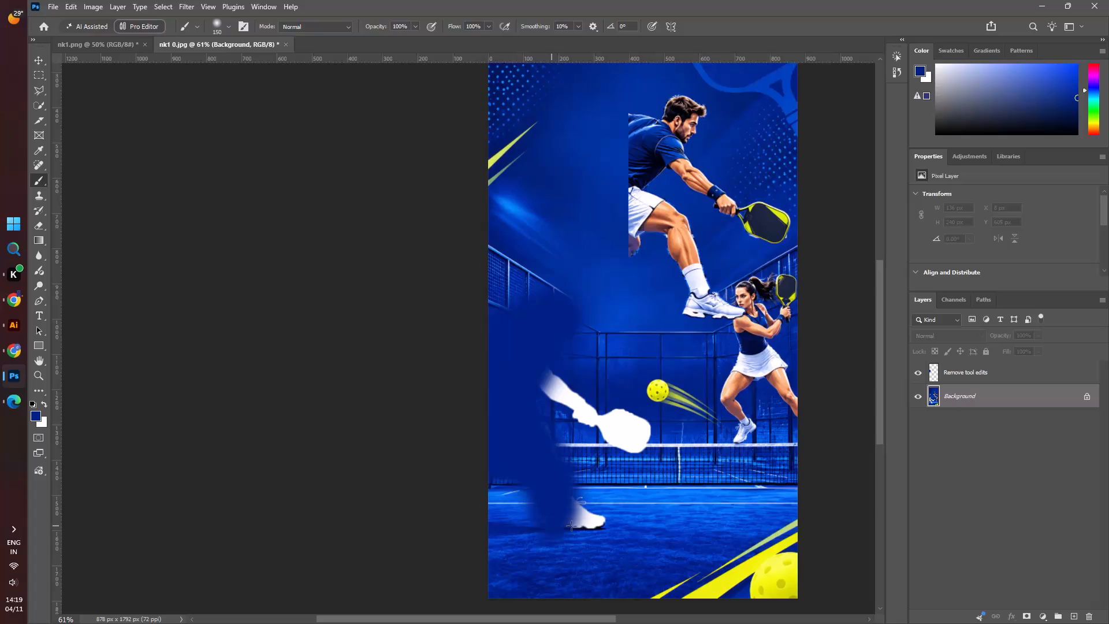
left_click_drag(571, 526, 595, 409)
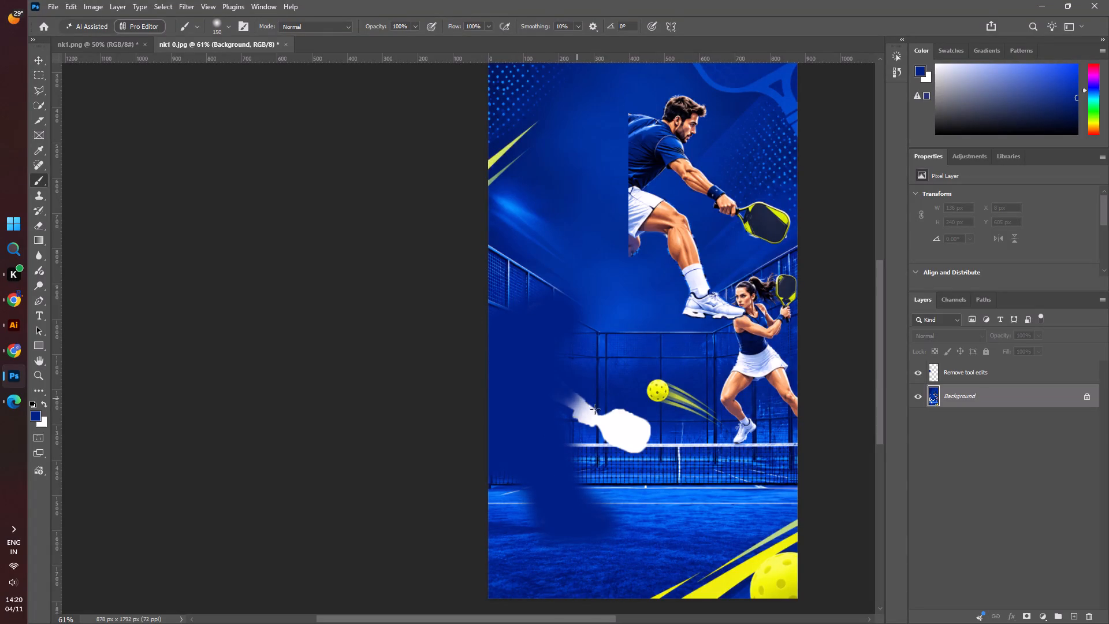
left_click_drag(595, 409, 609, 415)
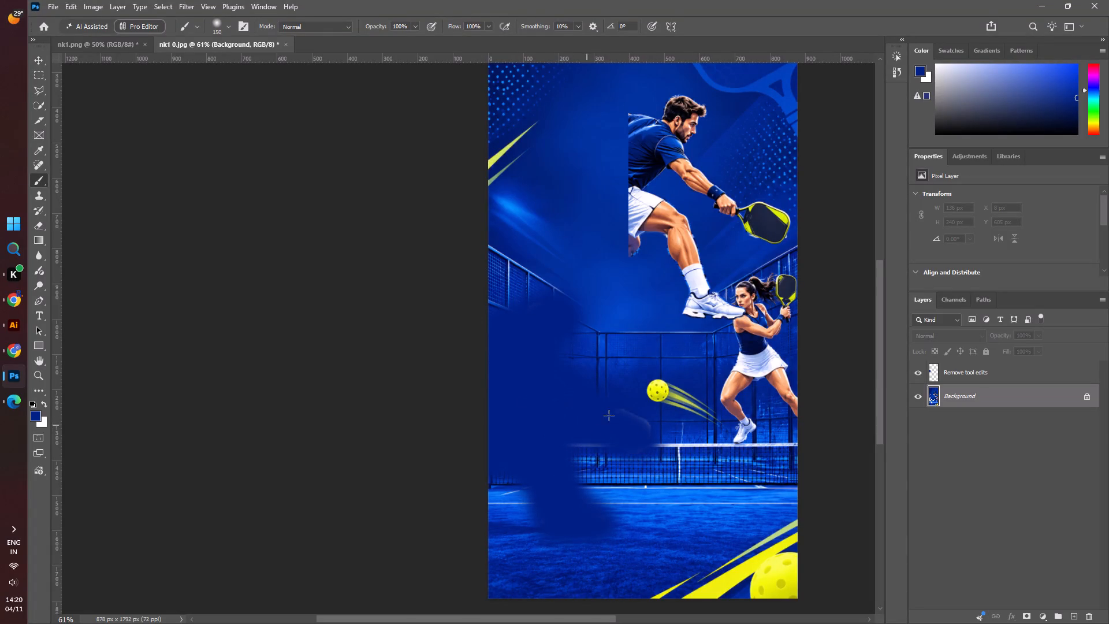
Extend the dark blue over the surrounding court floor, net and fence on the poster's left side, up to the light streak.
left_click_drag(609, 415, 506, 526)
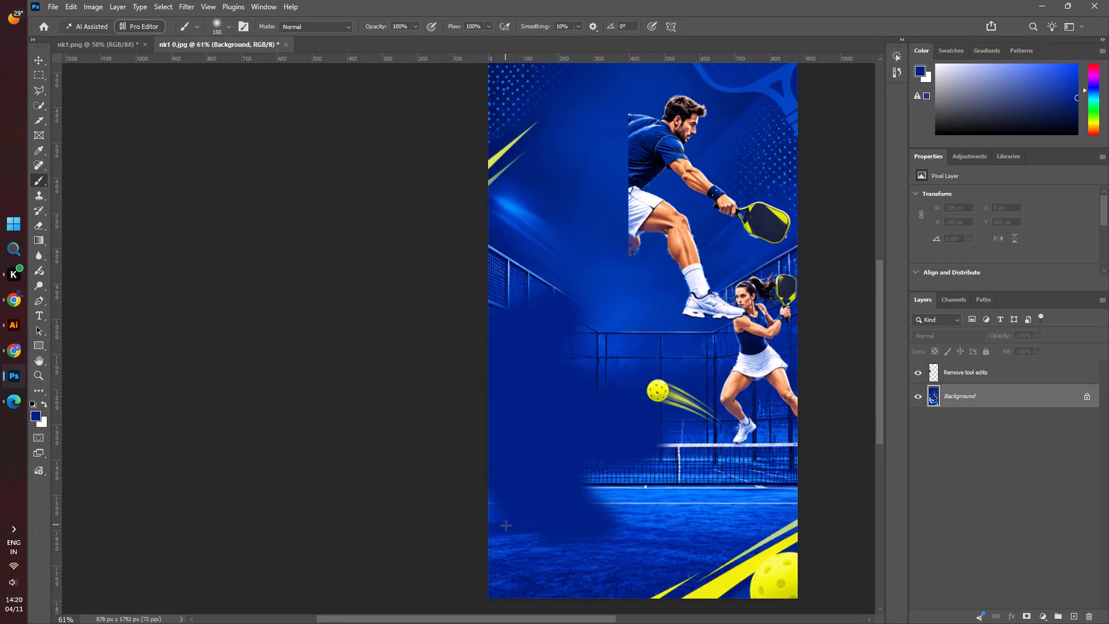
left_click_drag(506, 526, 656, 530)
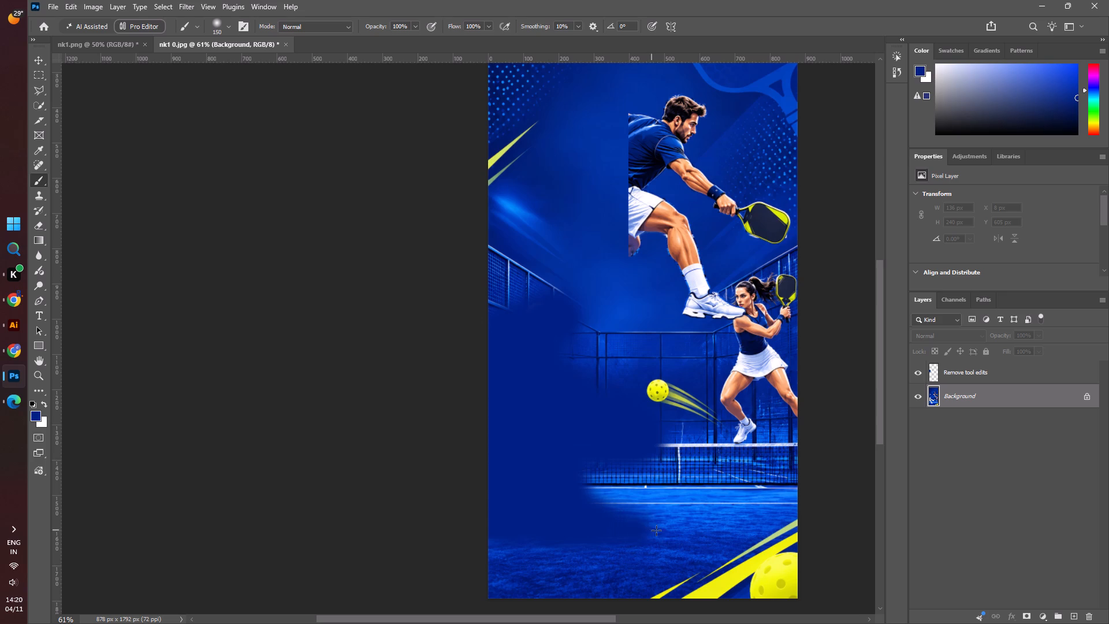
left_click_drag(656, 530, 604, 458)
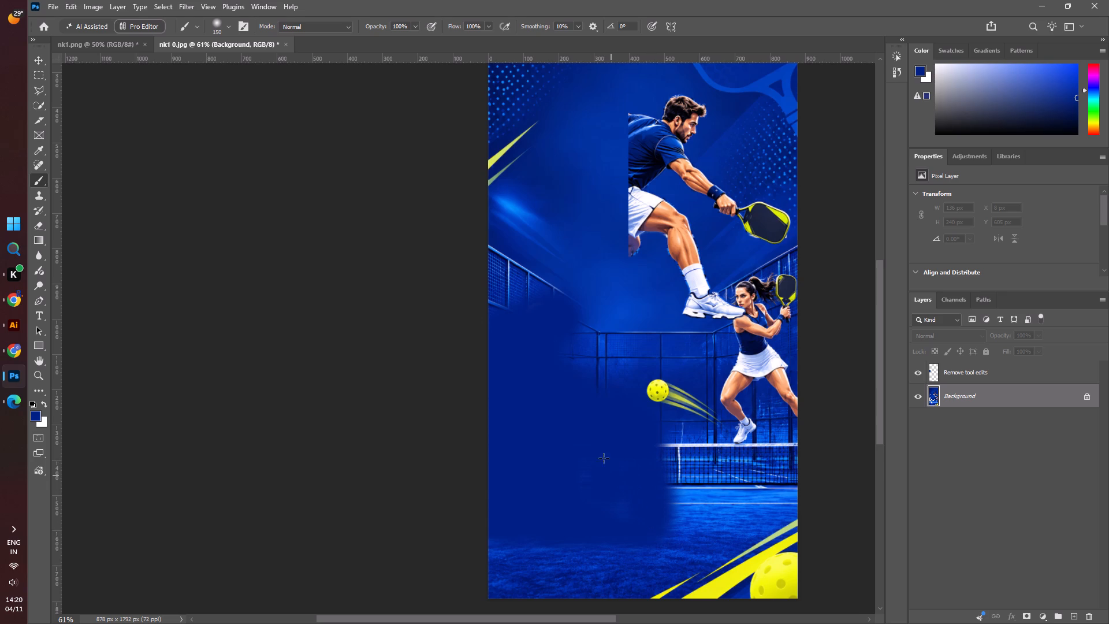
left_click_drag(604, 458, 625, 381)
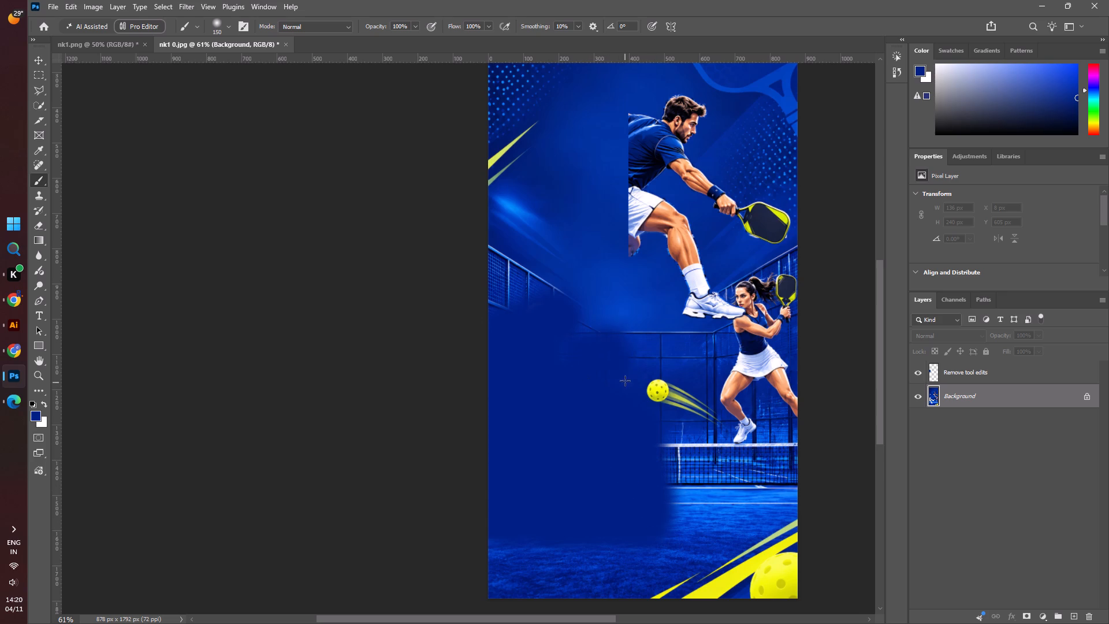
left_click_drag(625, 381, 585, 313)
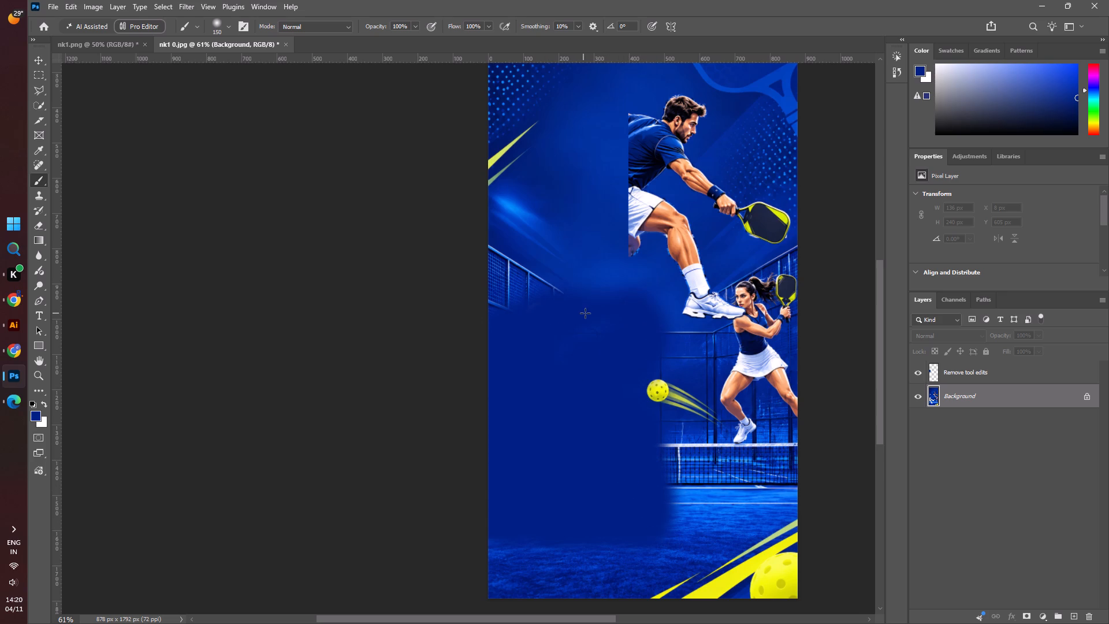
left_click_drag(585, 313, 591, 296)
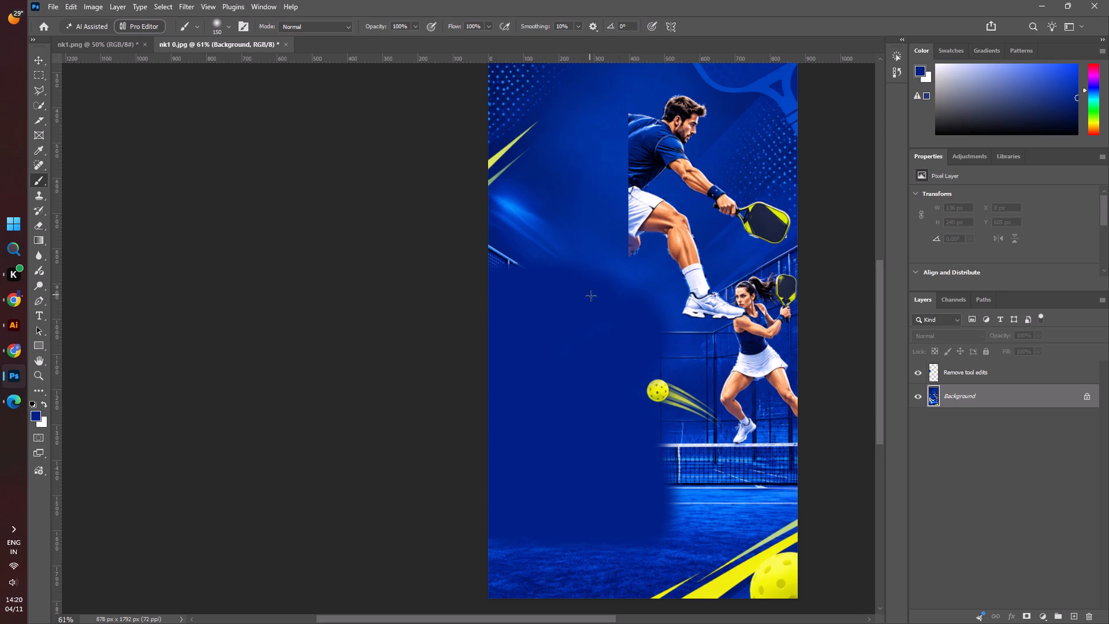
left_click_drag(591, 296, 628, 281)
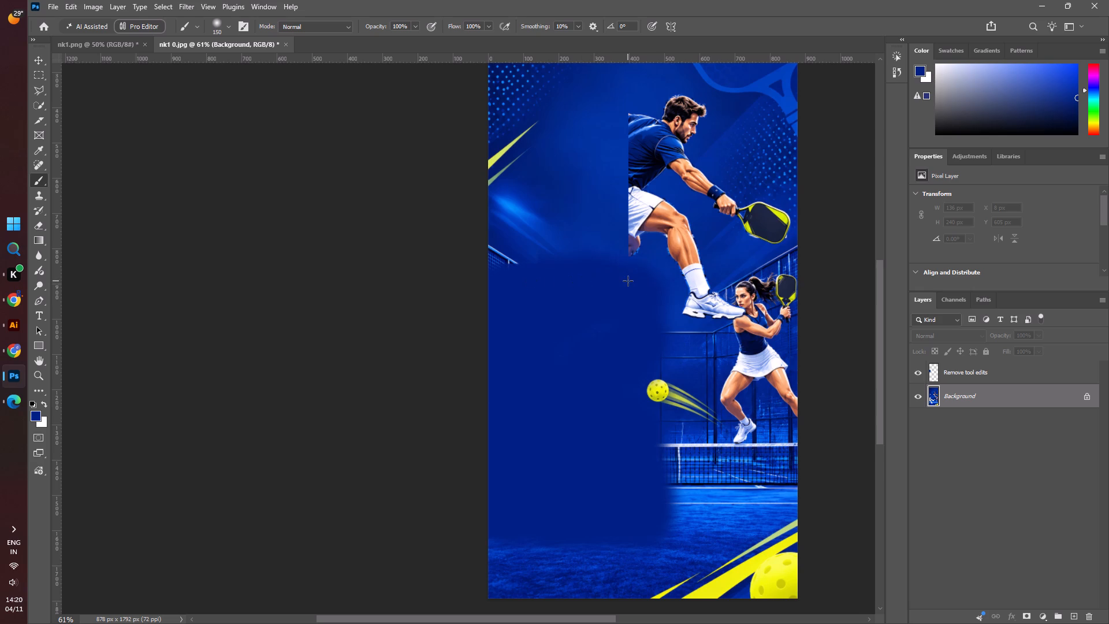
left_click_drag(628, 281, 520, 279)
left_click_drag(520, 279, 530, 285)
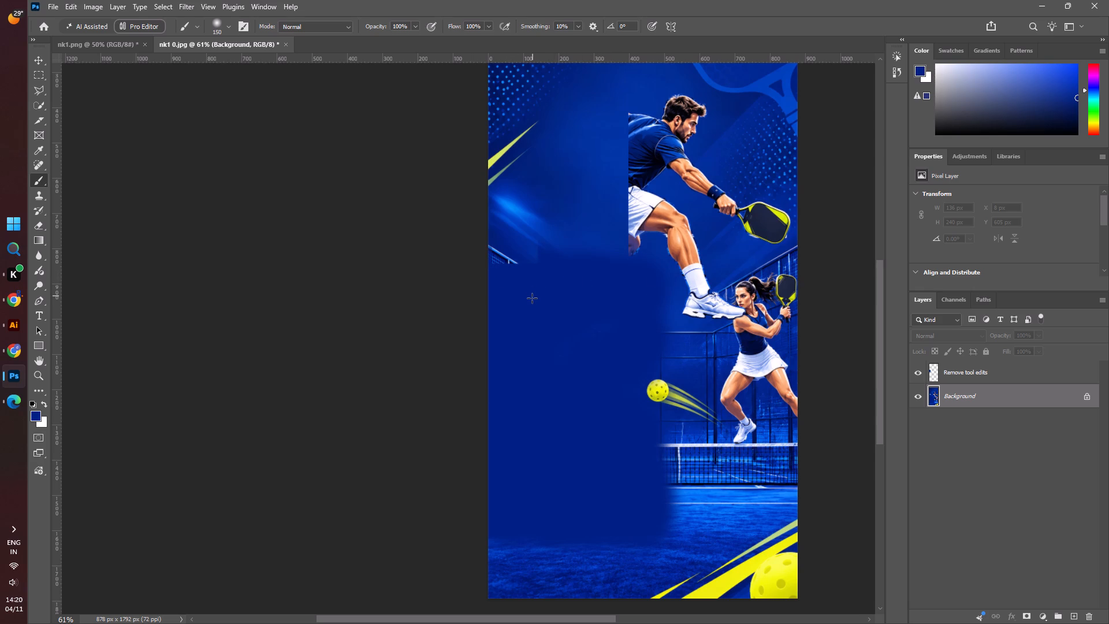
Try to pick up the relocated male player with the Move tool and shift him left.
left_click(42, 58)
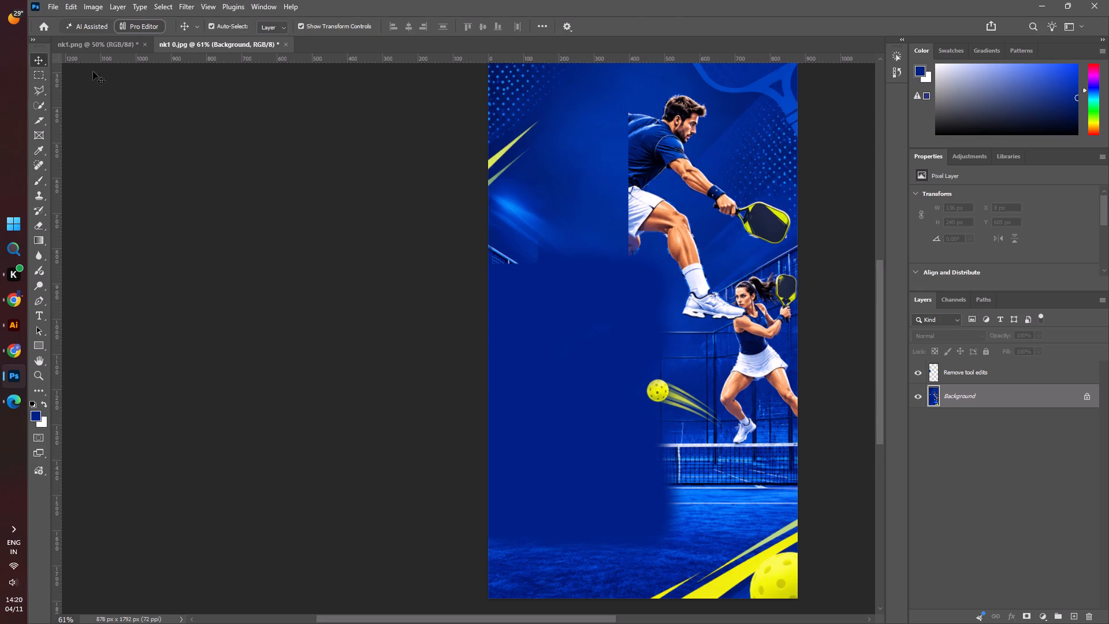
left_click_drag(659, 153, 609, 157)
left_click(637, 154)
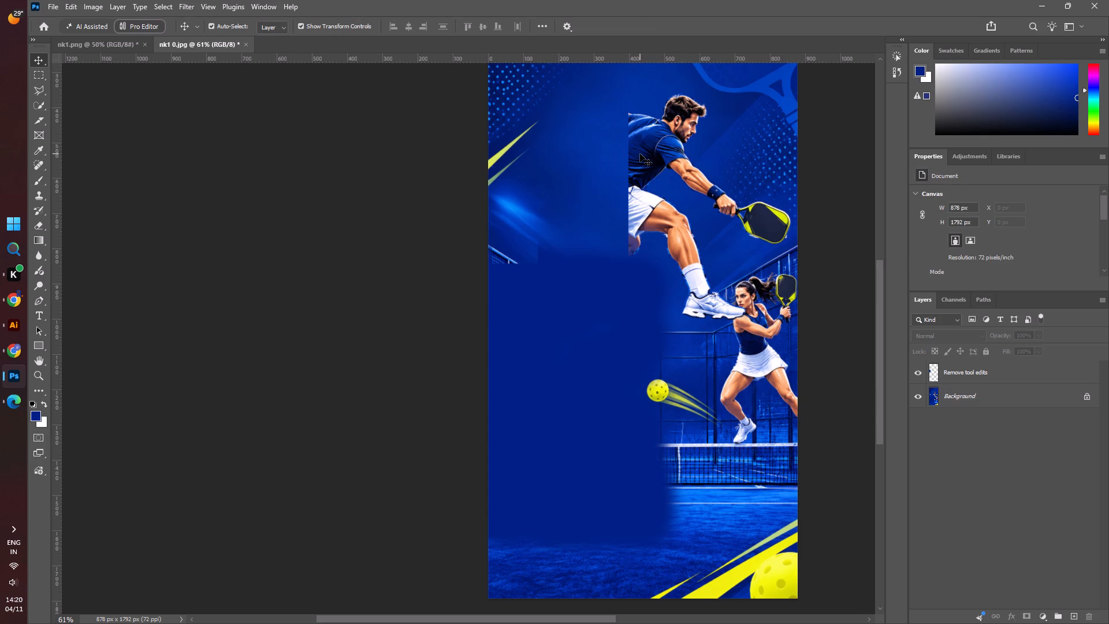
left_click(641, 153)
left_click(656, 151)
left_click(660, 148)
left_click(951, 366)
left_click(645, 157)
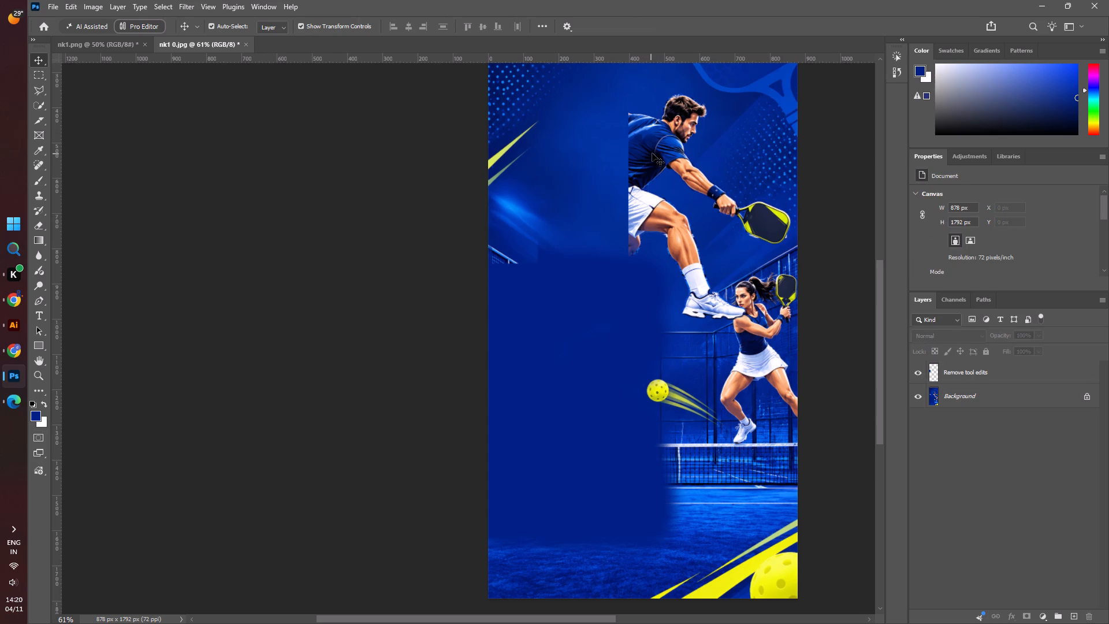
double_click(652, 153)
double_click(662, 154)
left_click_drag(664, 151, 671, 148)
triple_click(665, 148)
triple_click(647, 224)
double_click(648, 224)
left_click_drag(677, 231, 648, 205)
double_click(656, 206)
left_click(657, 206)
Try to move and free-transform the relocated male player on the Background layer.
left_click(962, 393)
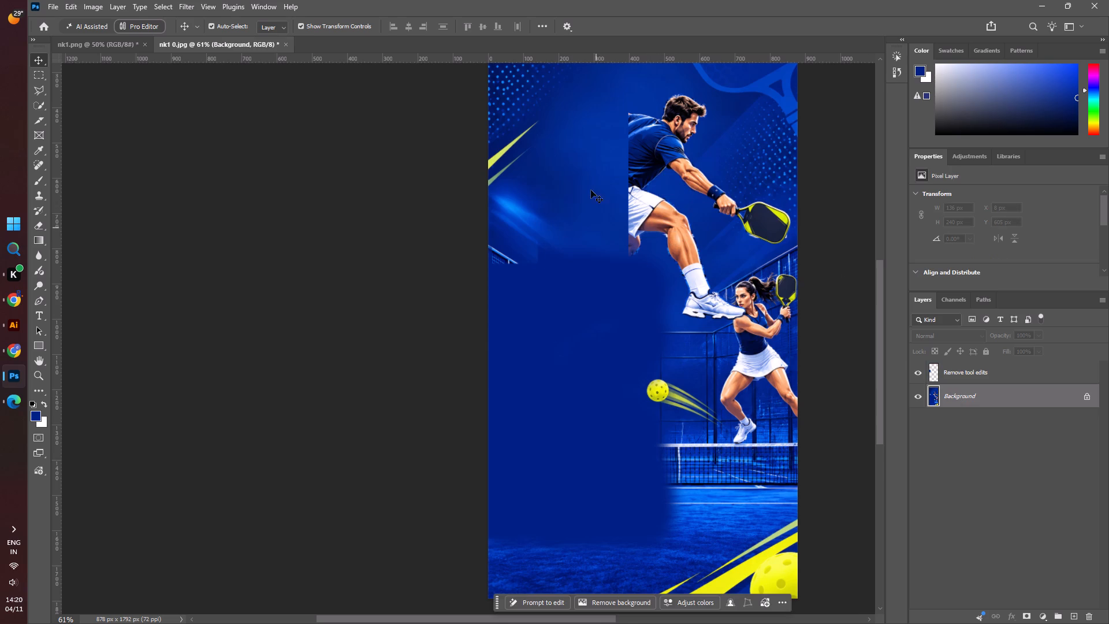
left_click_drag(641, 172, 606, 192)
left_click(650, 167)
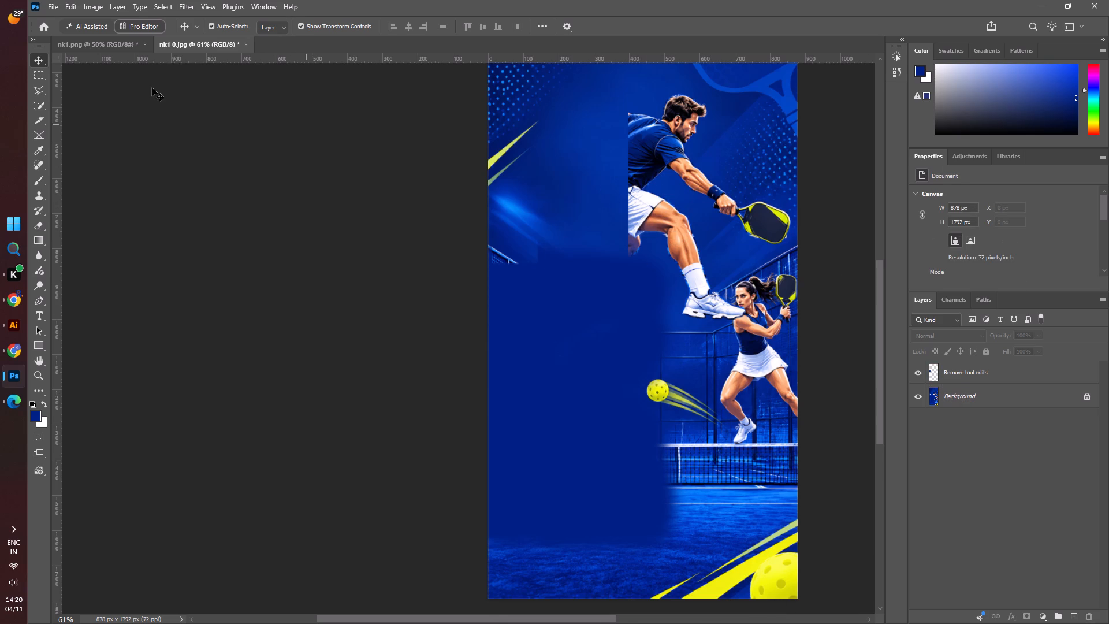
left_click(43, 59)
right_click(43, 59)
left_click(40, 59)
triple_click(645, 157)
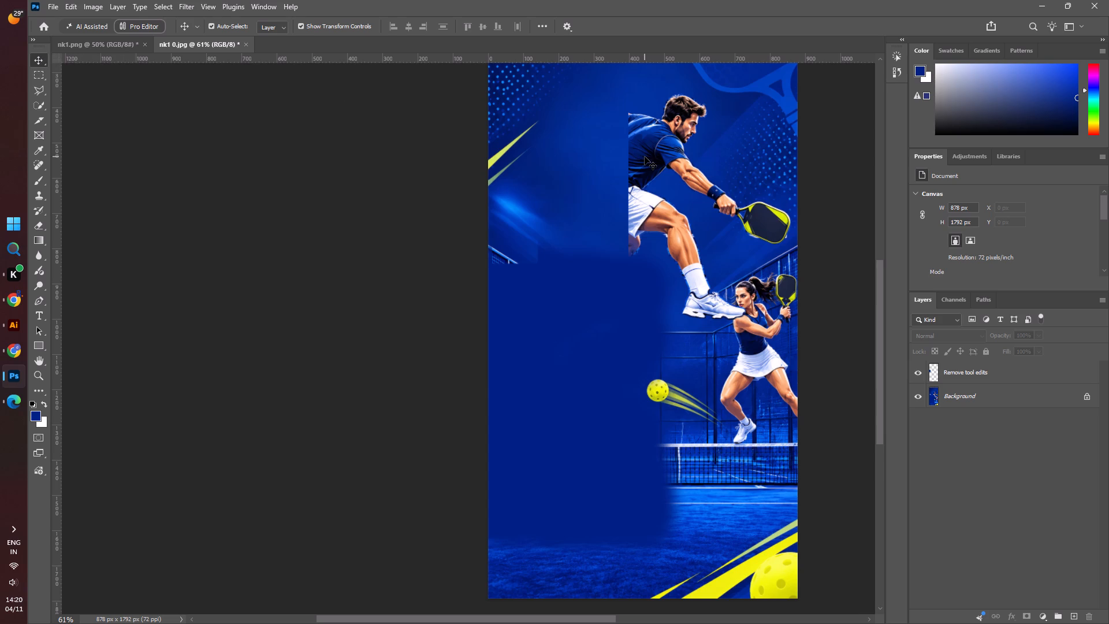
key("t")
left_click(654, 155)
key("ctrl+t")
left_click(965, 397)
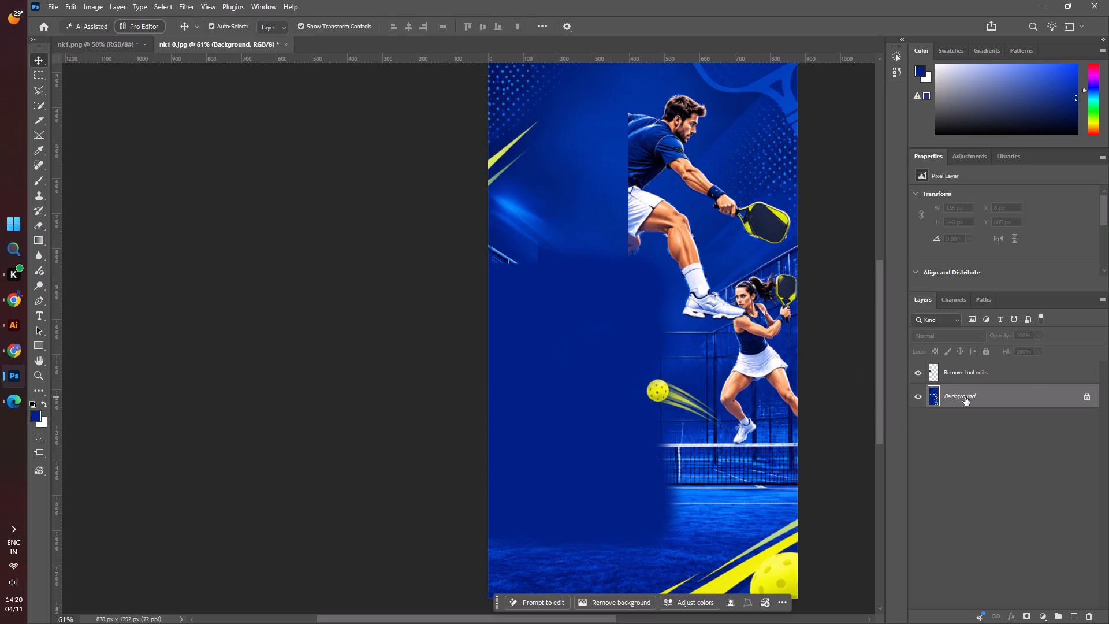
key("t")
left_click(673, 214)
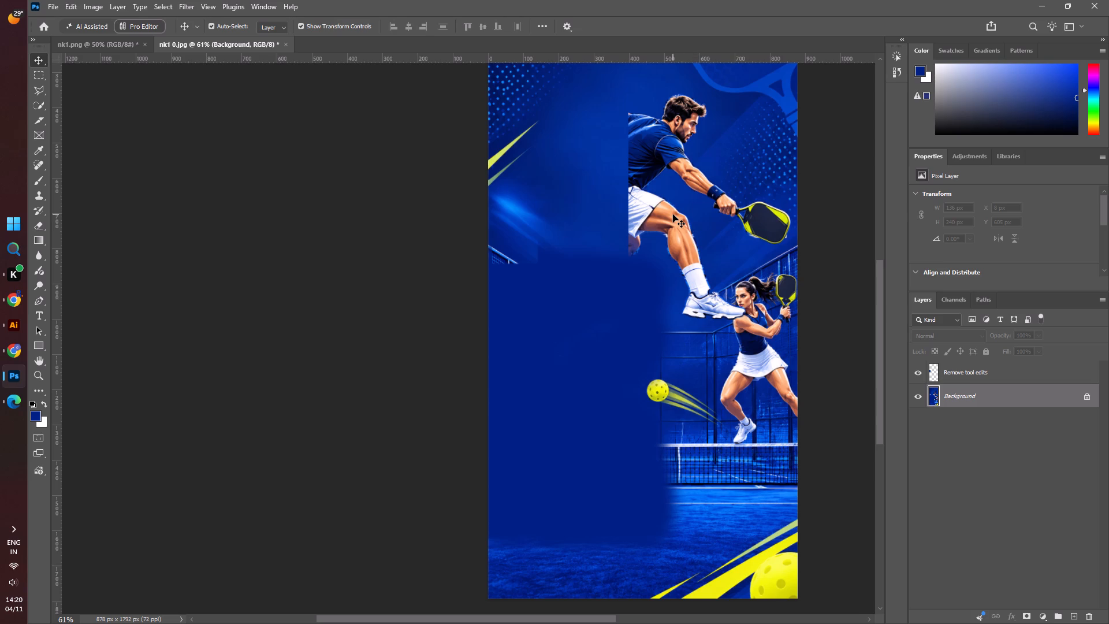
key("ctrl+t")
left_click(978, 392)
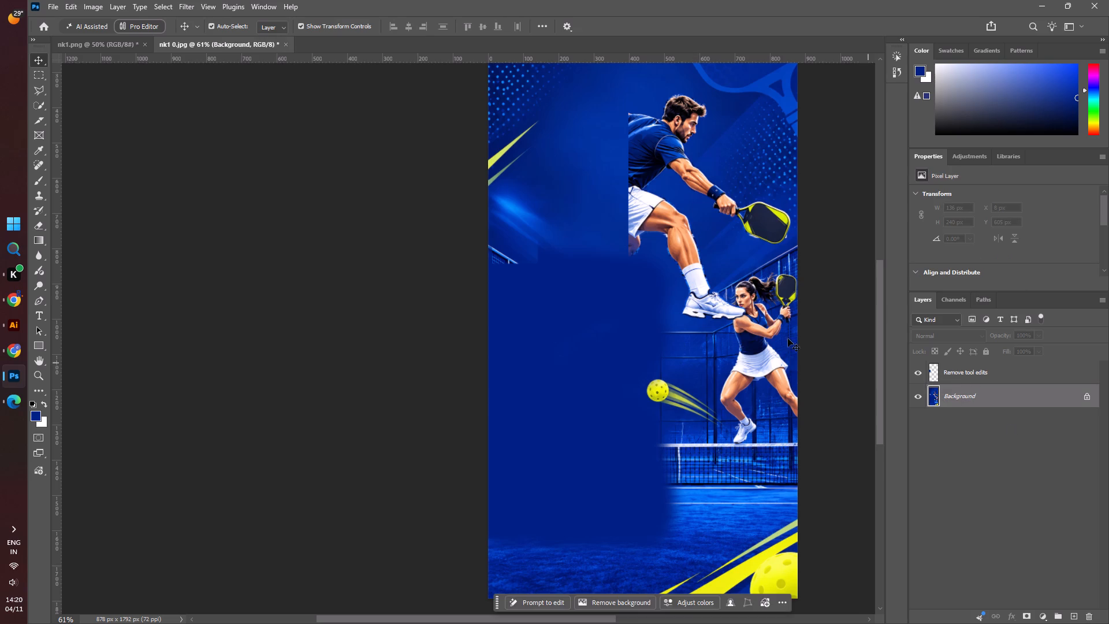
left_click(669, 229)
Undo the dark blue brush painting back to the white cut-out, with the relocated male player selected again.
key("ctrl+z")
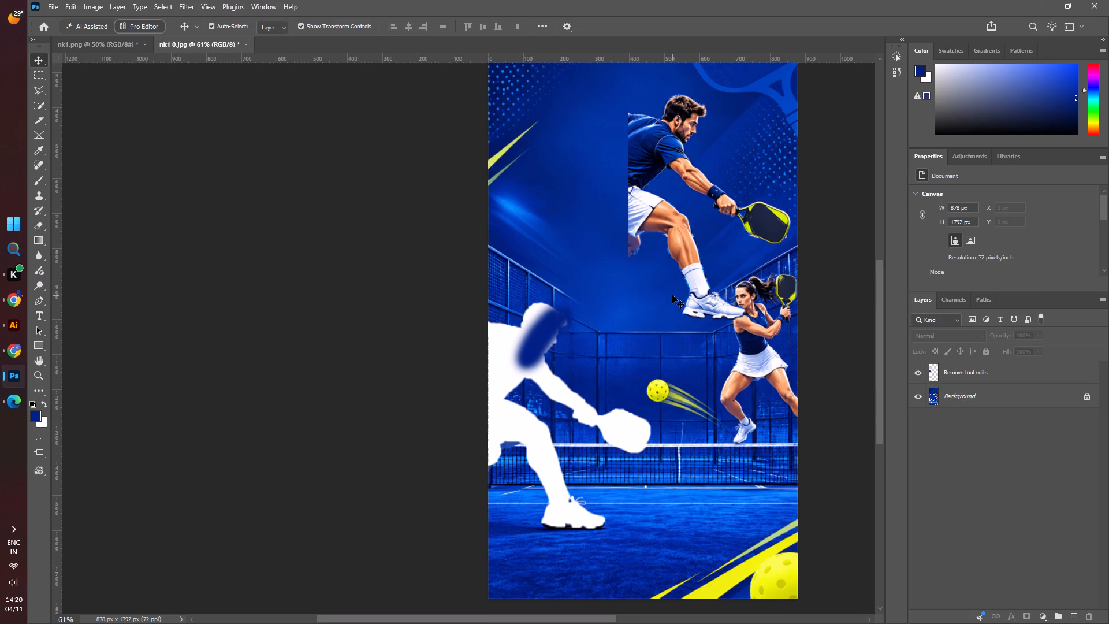
key("ctrl+z")
left_click_drag(658, 218, 652, 218)
key("z")
key("ctrl+z")
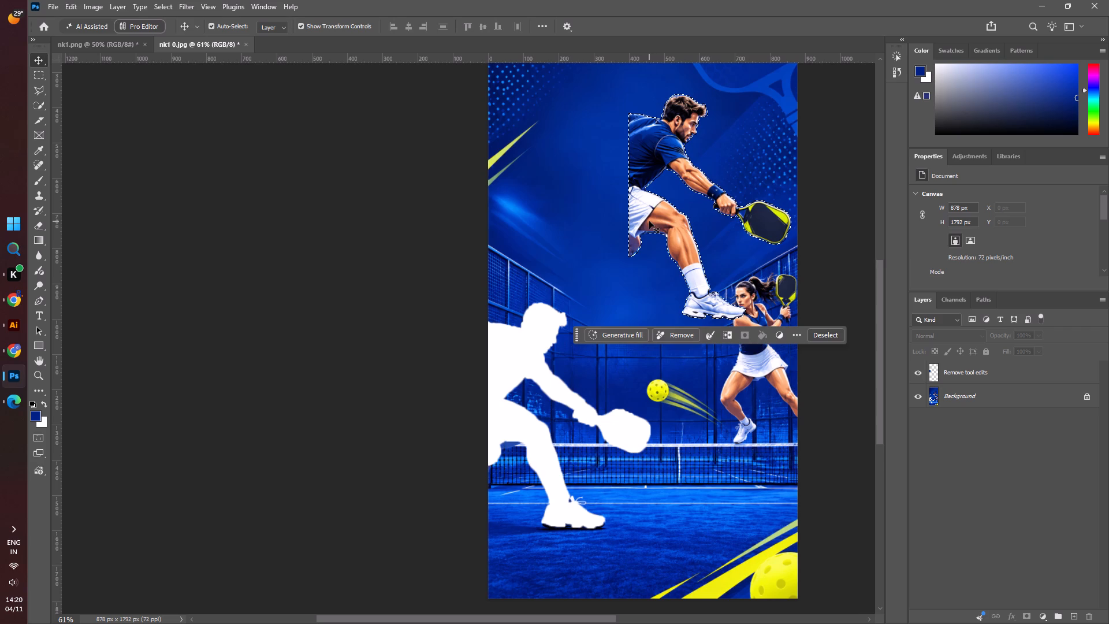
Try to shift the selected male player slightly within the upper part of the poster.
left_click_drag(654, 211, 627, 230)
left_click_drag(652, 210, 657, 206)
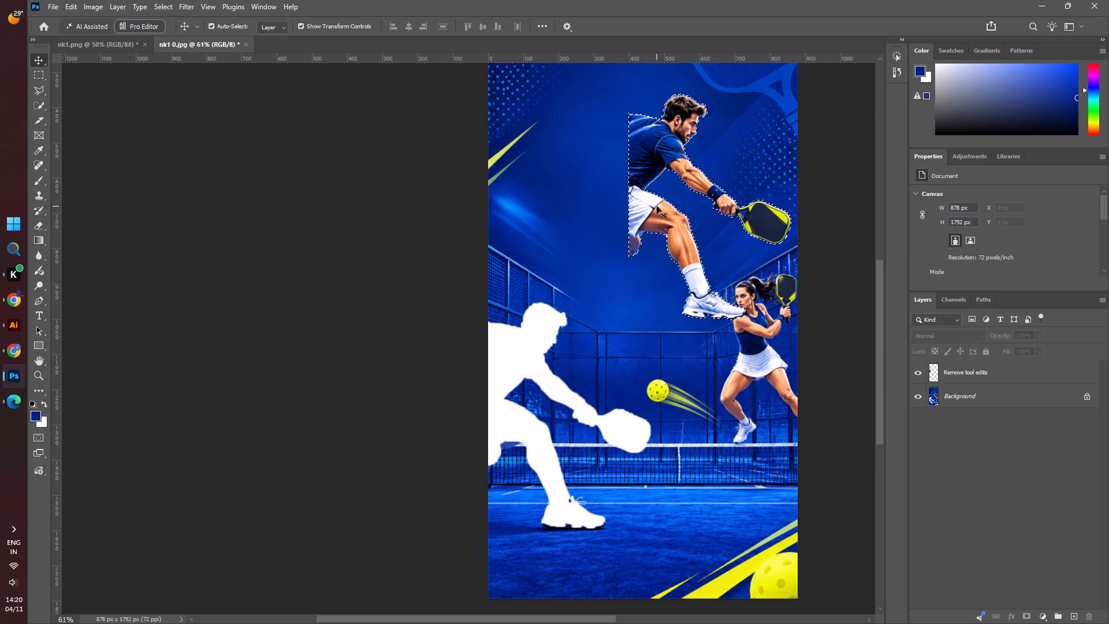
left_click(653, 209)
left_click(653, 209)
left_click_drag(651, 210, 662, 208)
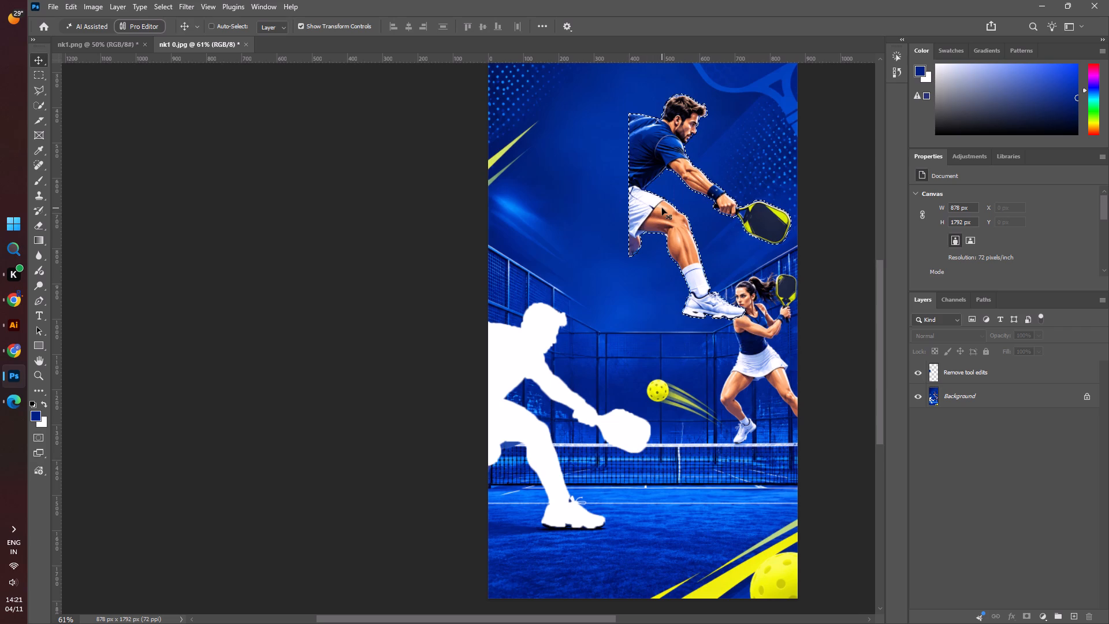
Undo the male player's relocation back to his original spot at the net, keeping his outline selected.
key("ctrl+z")
key("z")
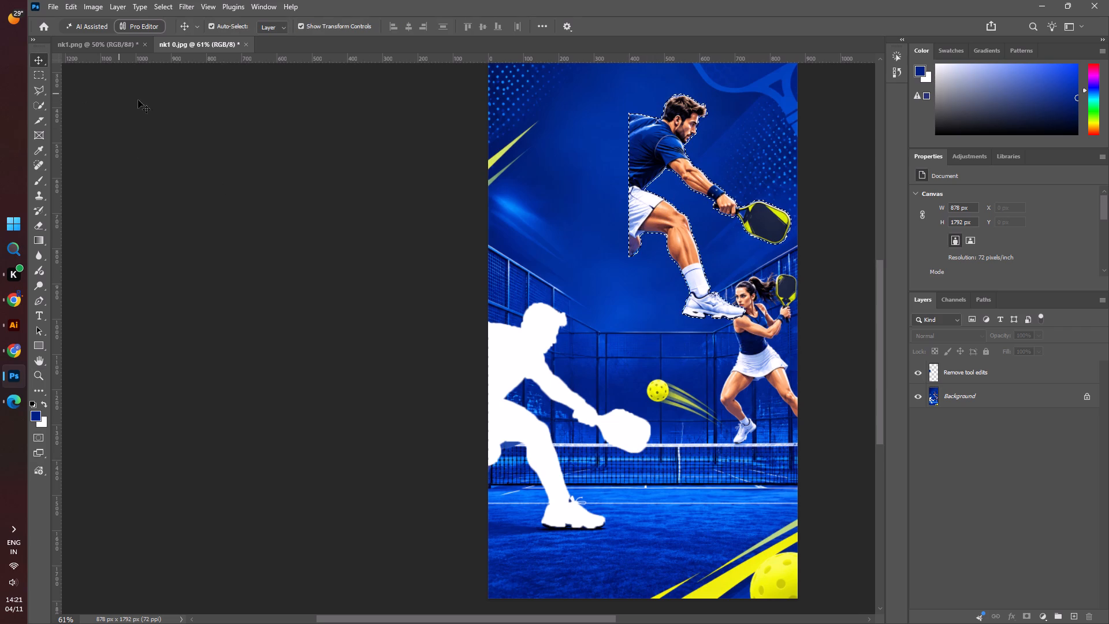
key("ctrl+z")
Move the selected male player on the Background layer about 155 px right and 530 px up, above the court.
left_click_drag(512, 351, 538, 342)
left_click_drag(532, 350, 545, 343)
left_click(988, 392)
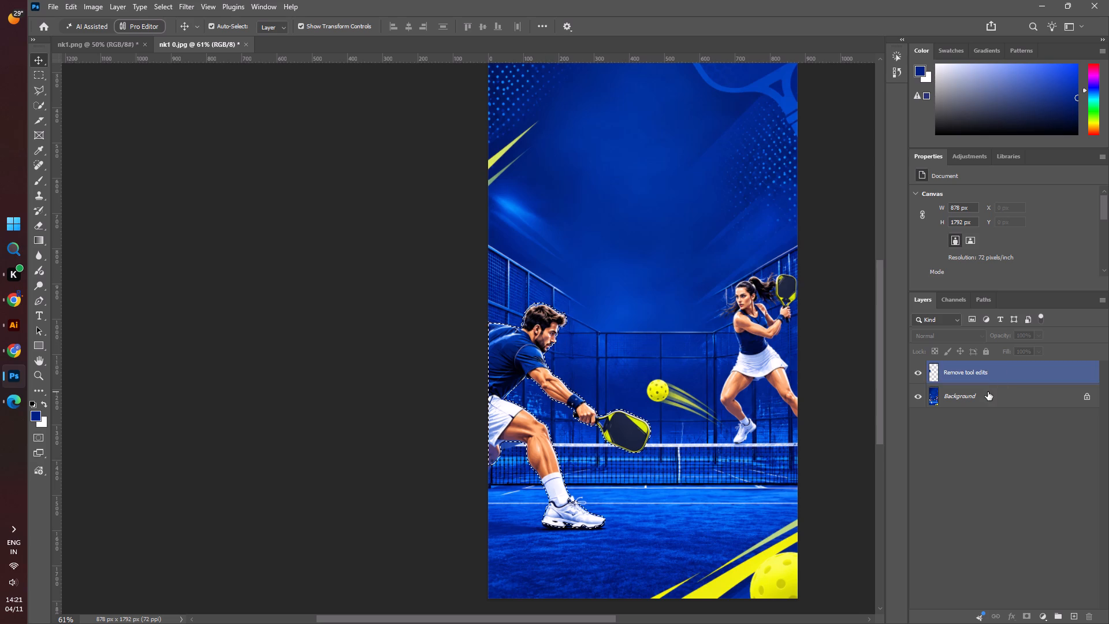
left_click_drag(523, 367, 526, 362)
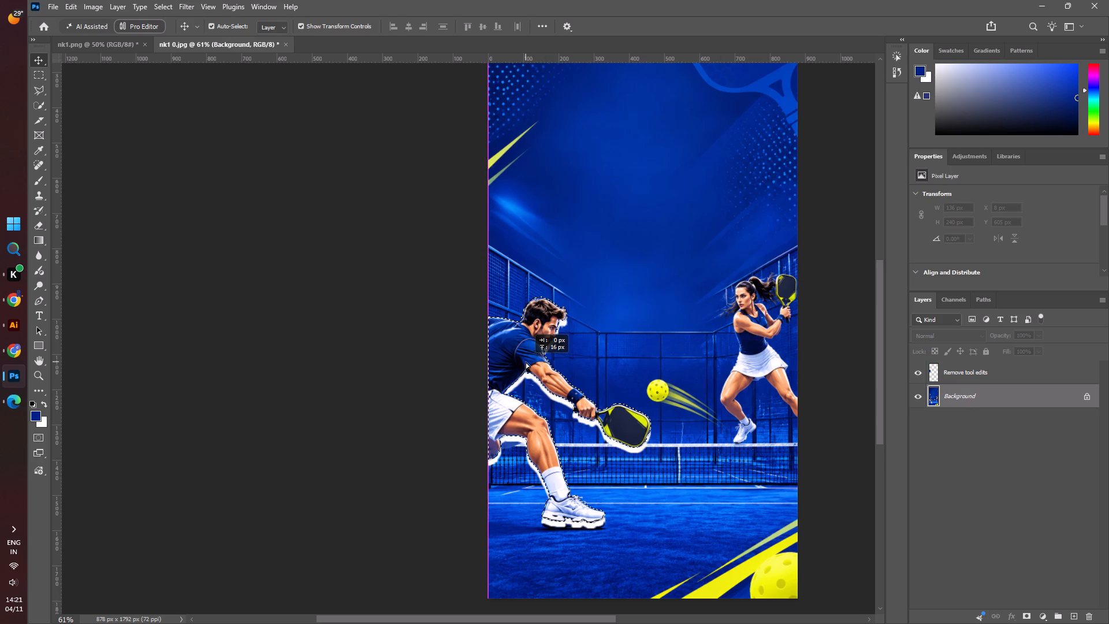
left_click_drag(526, 362, 541, 153)
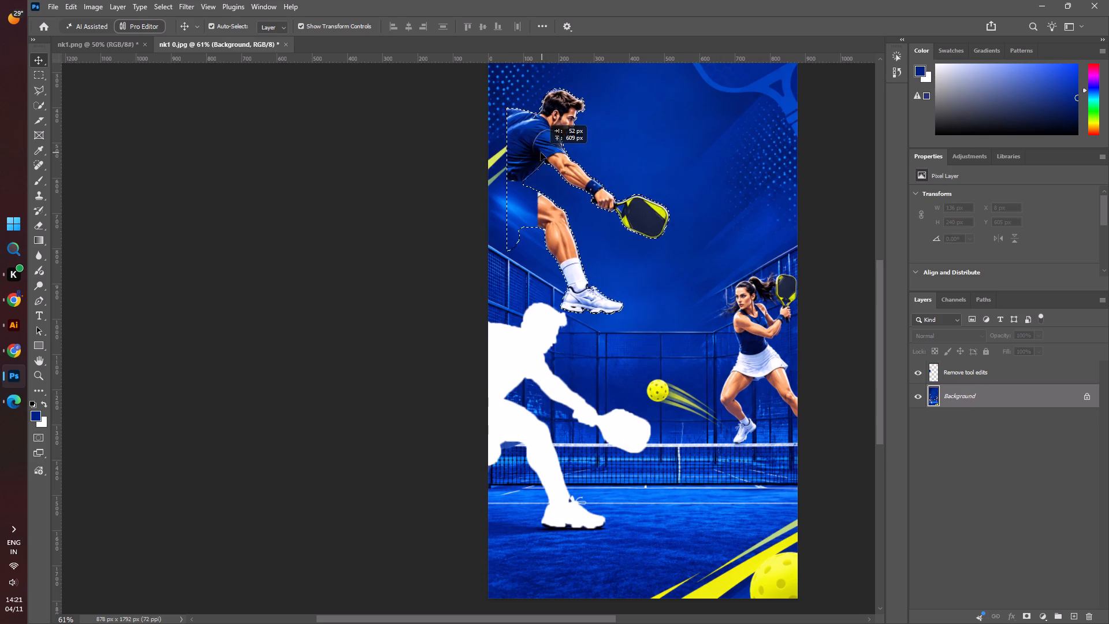
left_click_drag(541, 153, 522, 118)
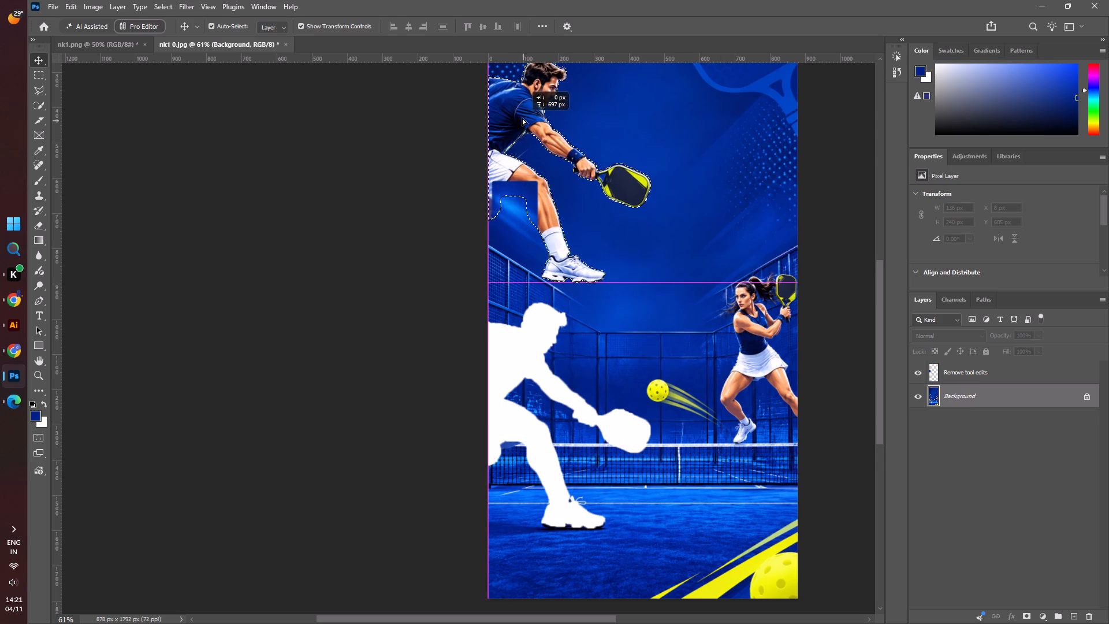
left_click_drag(522, 118, 697, 470)
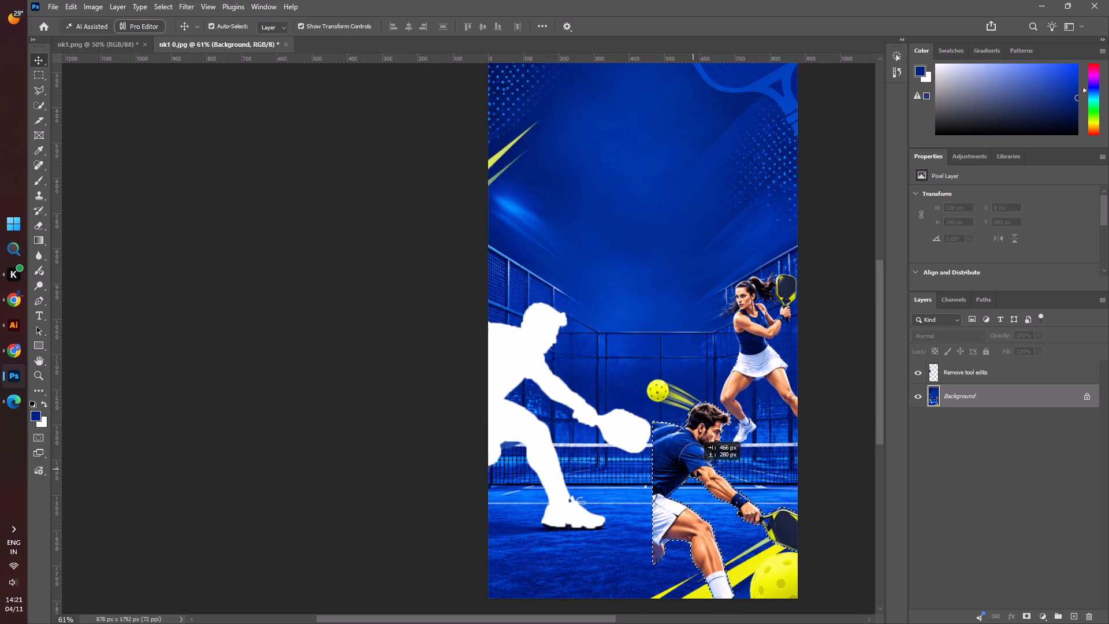
left_click_drag(697, 470, 579, 181)
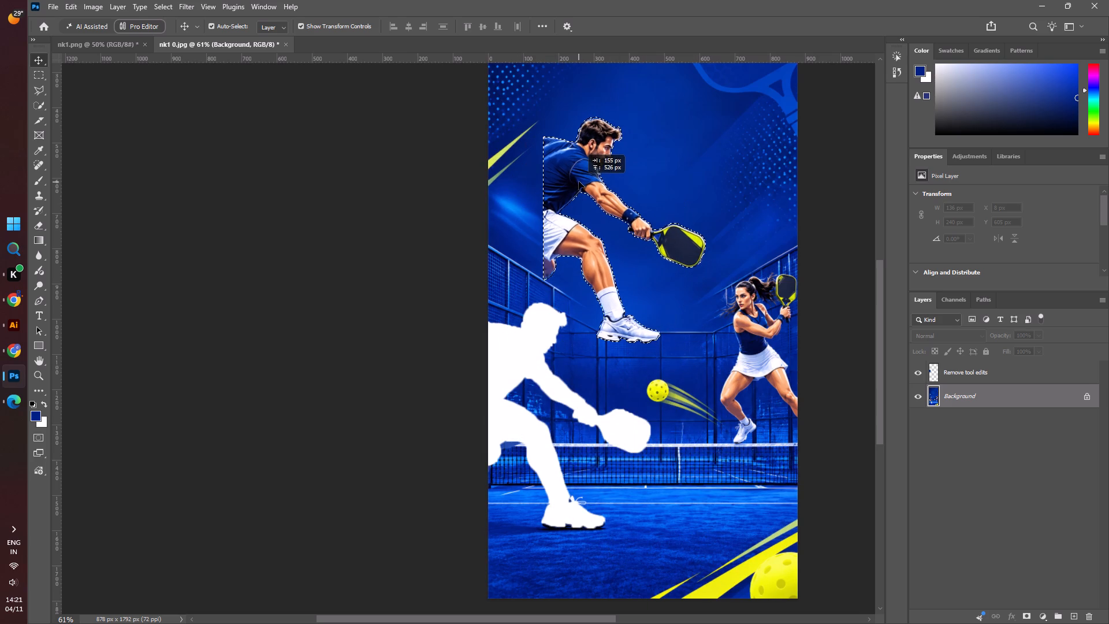
left_click_drag(579, 181, 579, 180)
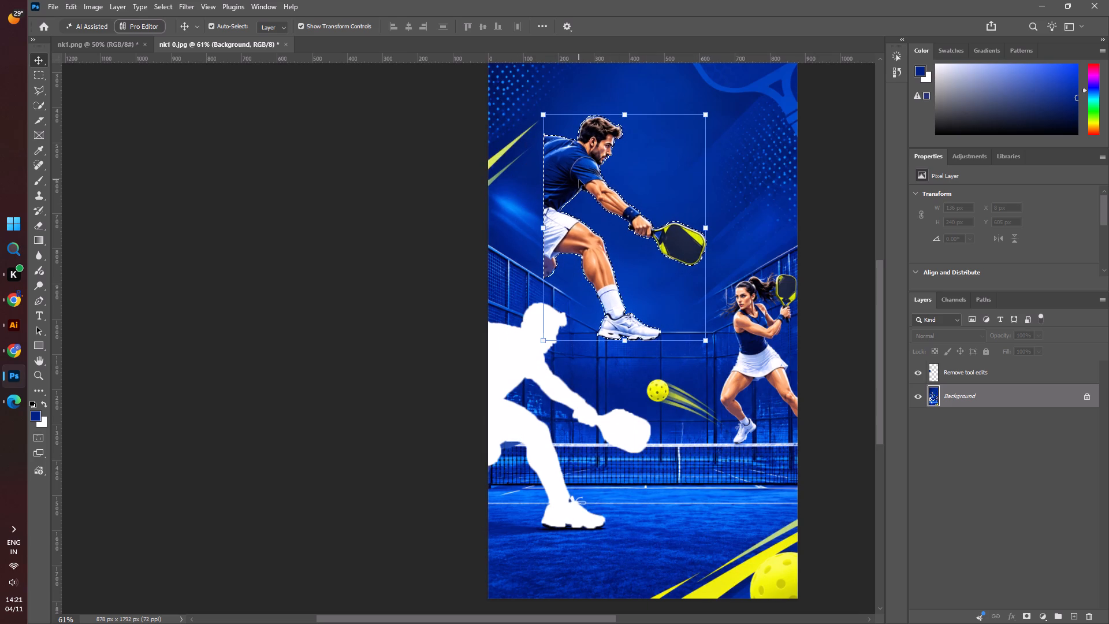
Deselect the relocated male player.
left_click(415, 251)
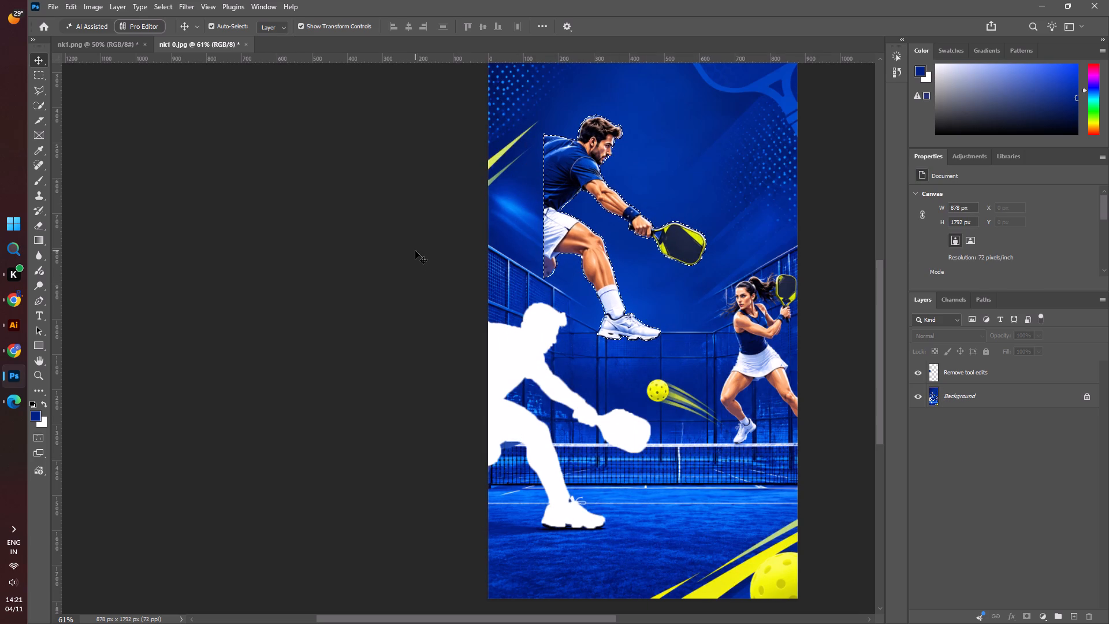
left_click(440, 227)
key("d")
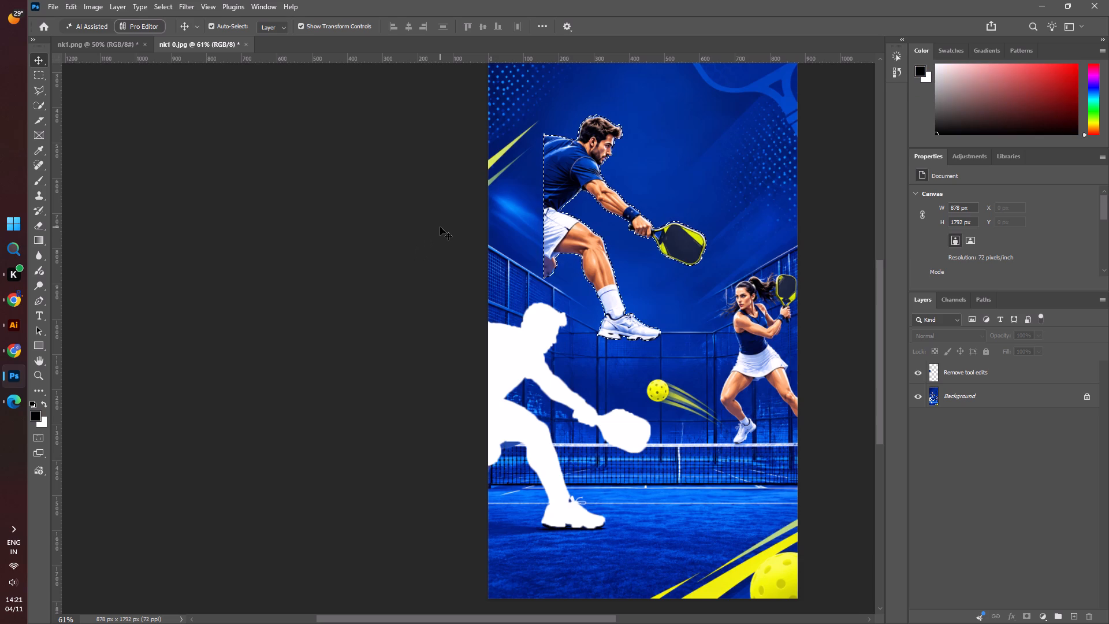
left_click(442, 227)
key("d")
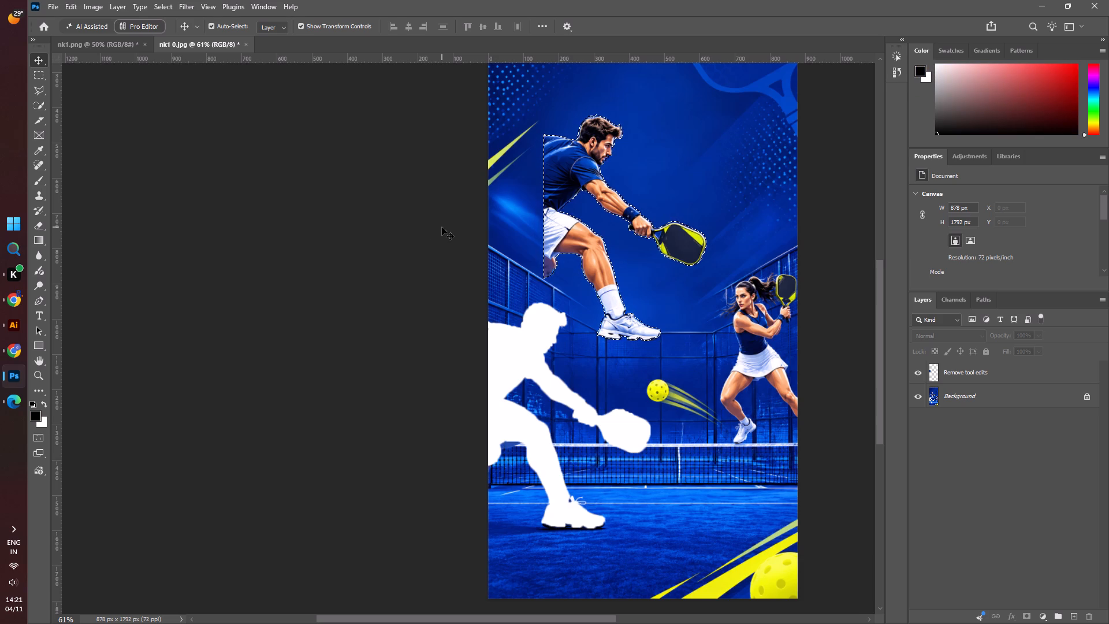
left_click(437, 197)
left_click(422, 133)
key("ctrl+d")
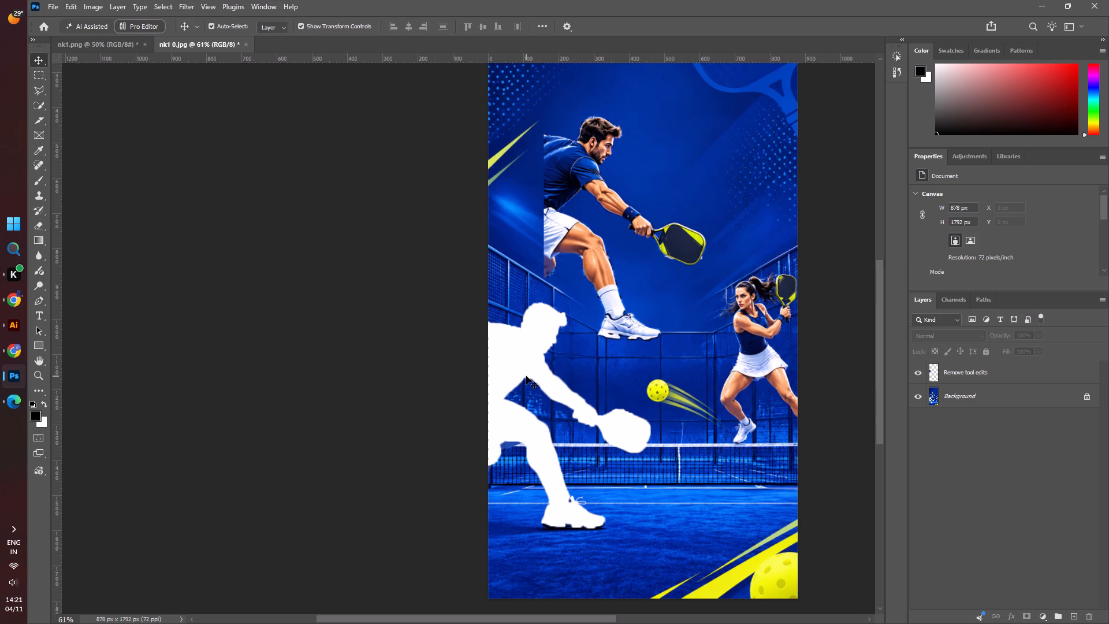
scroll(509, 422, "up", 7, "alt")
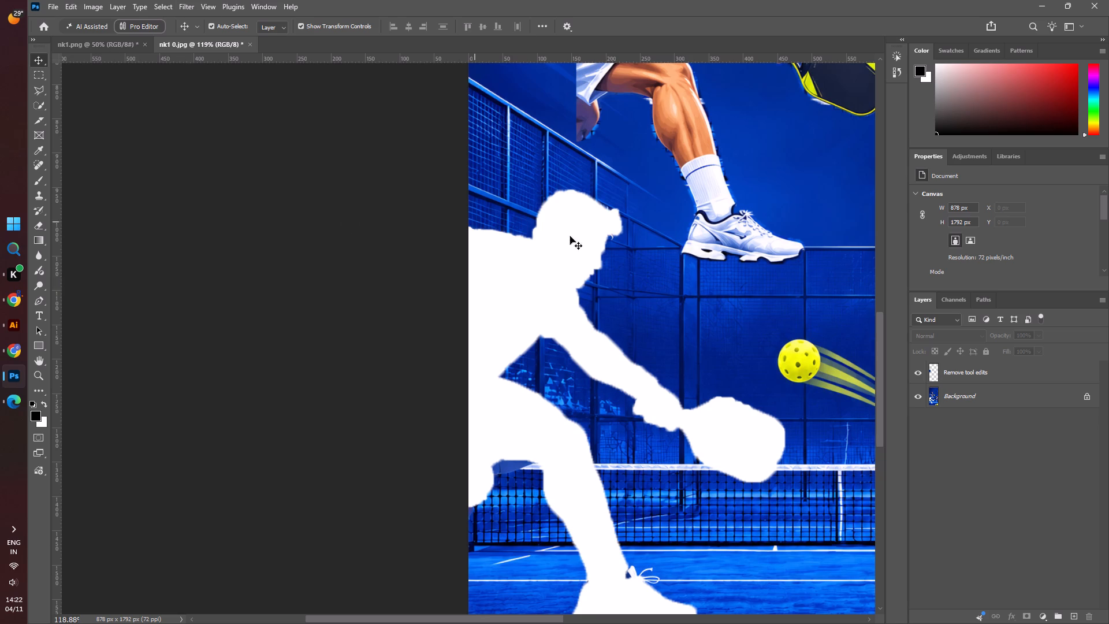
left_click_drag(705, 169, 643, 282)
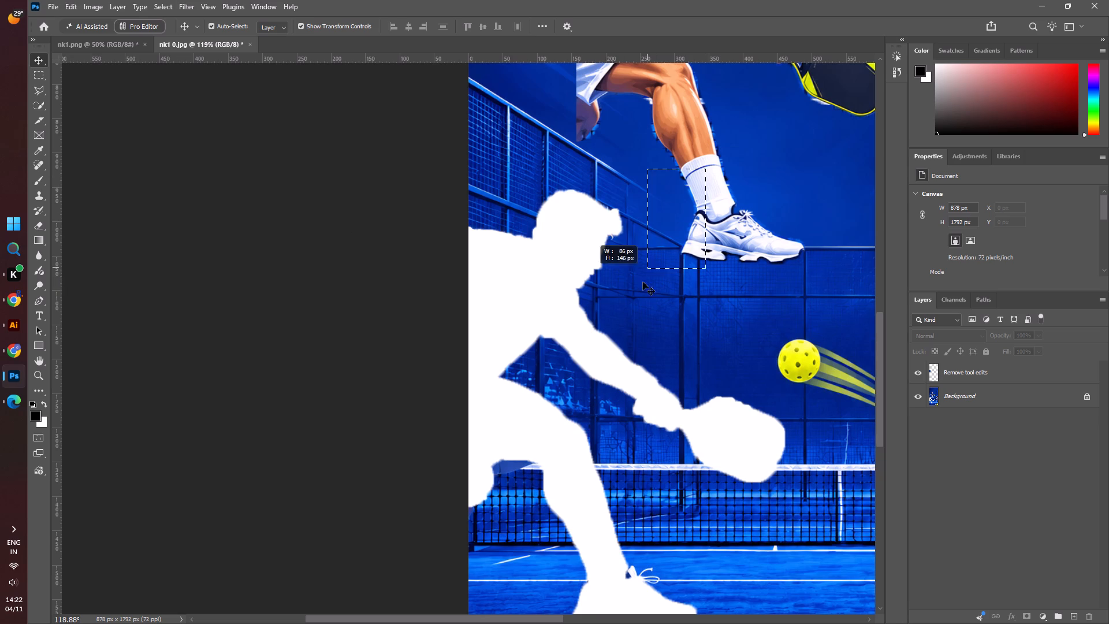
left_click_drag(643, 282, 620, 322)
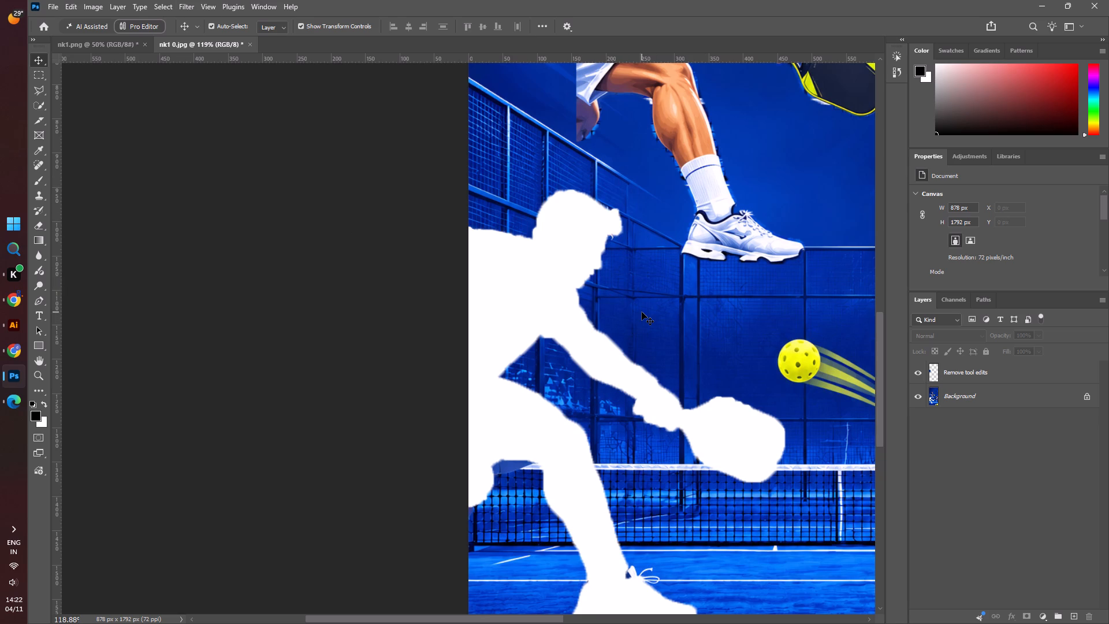
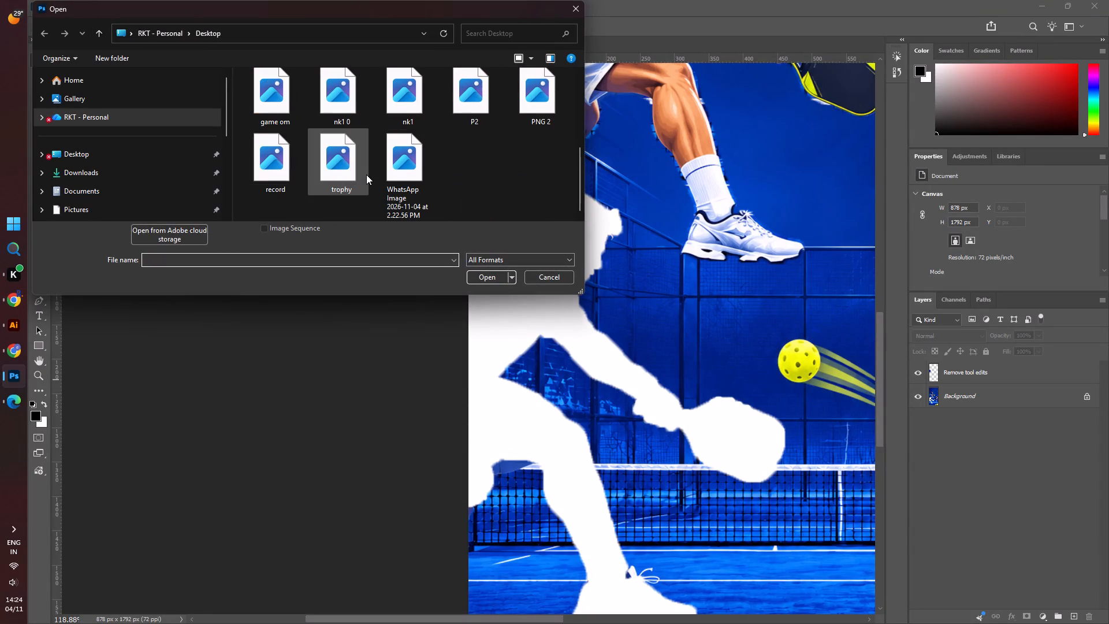
Open the image "WhatsApp Image 2026-11-04 at 2.22.56 PM" from the Desktop folder.
left_click(386, 178)
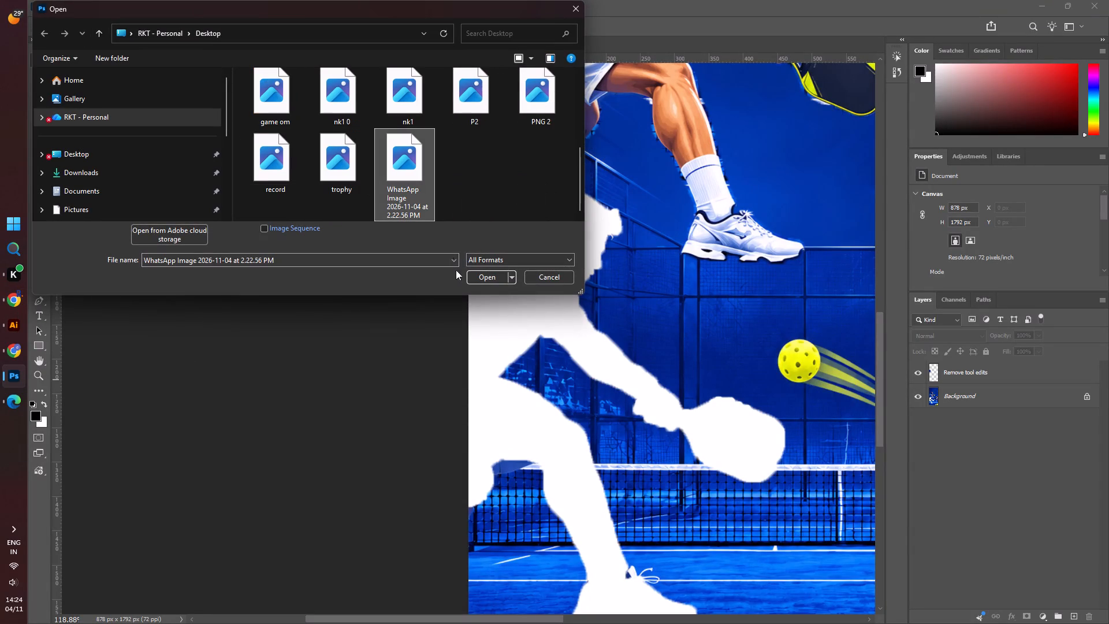
left_click(484, 281)
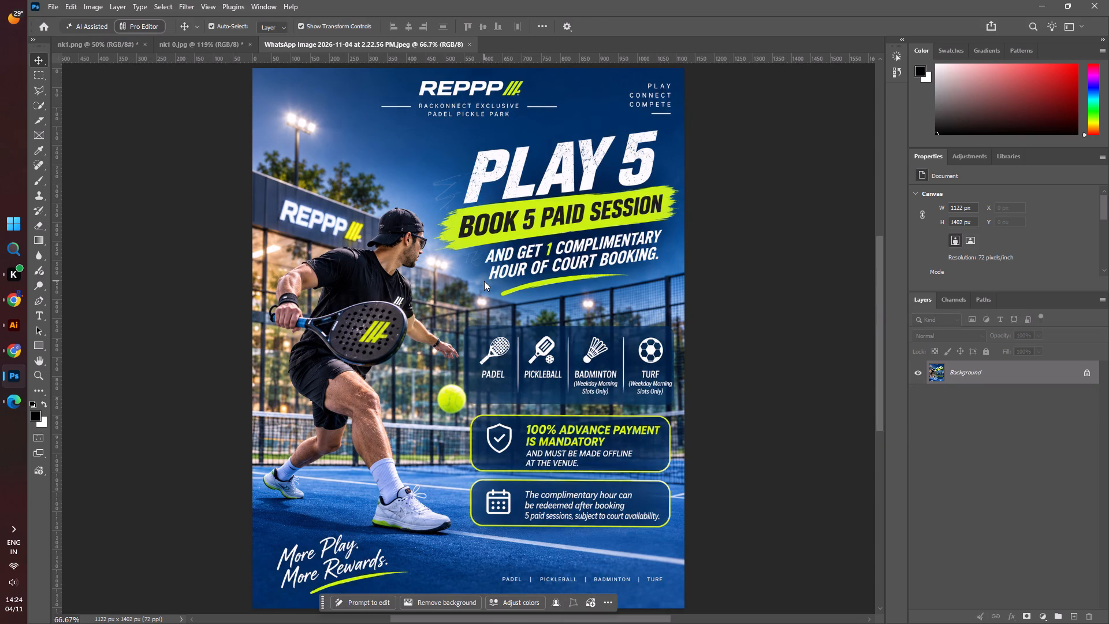
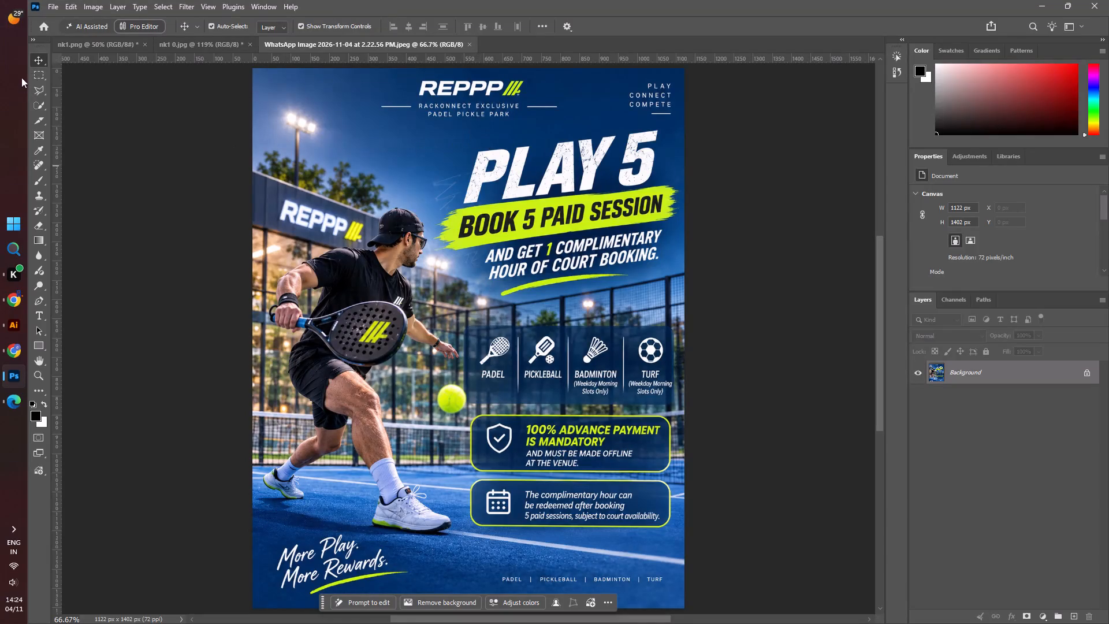
Remove the REPPP logo and its 'Rackonnect Exclusive Padel Pickle Park' tagline from the top of the Play 5 poster using a rectangular selection.
left_click(37, 73)
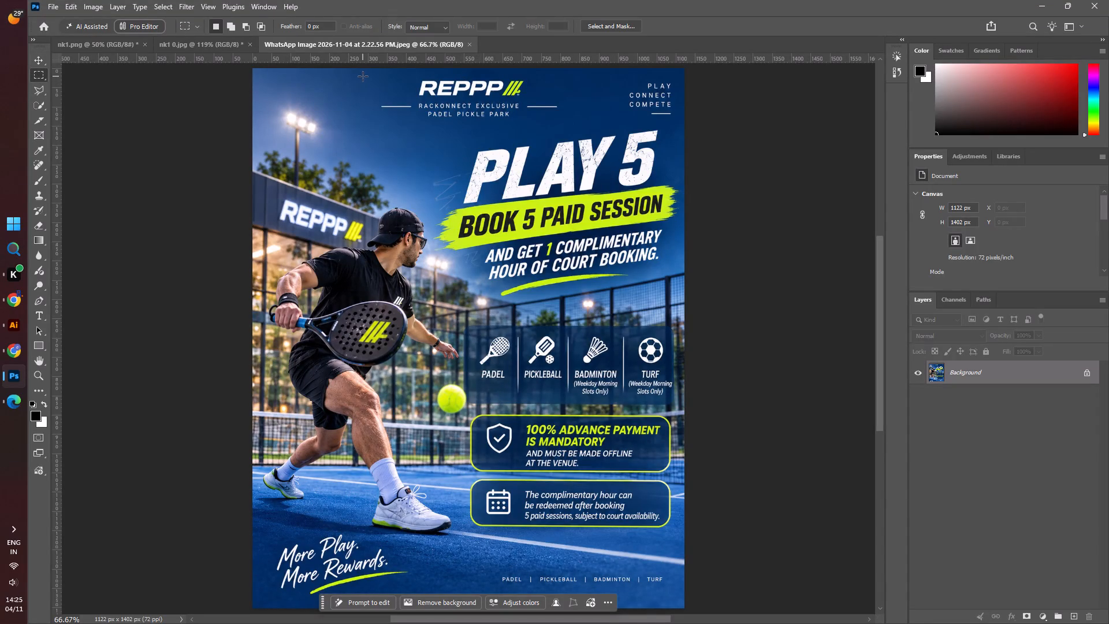
left_click_drag(360, 72, 554, 118)
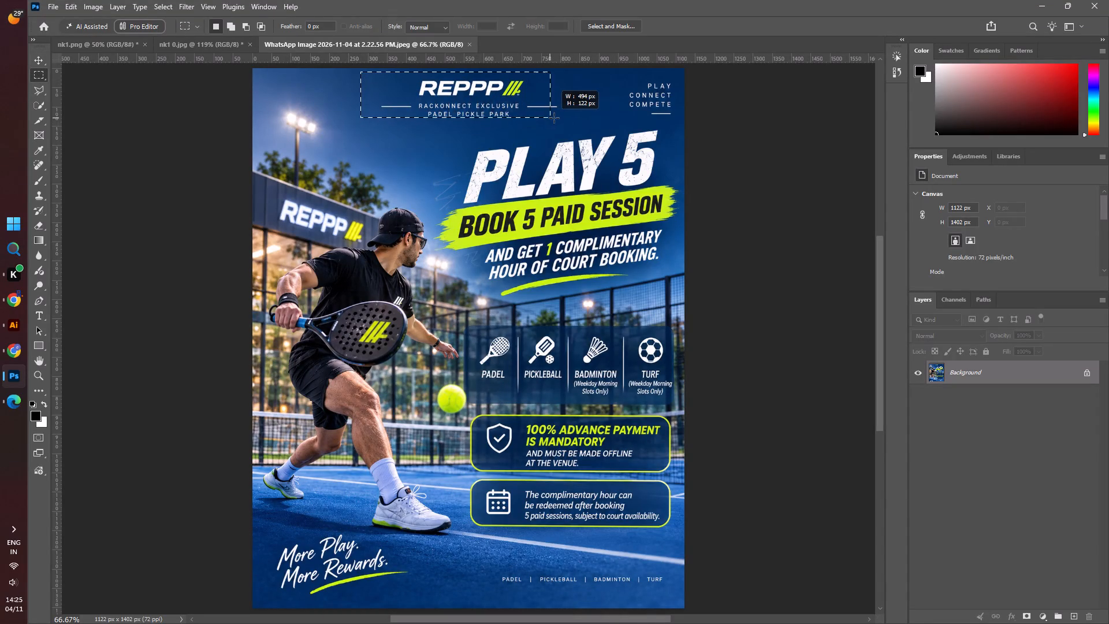
left_click_drag(554, 118, 566, 124)
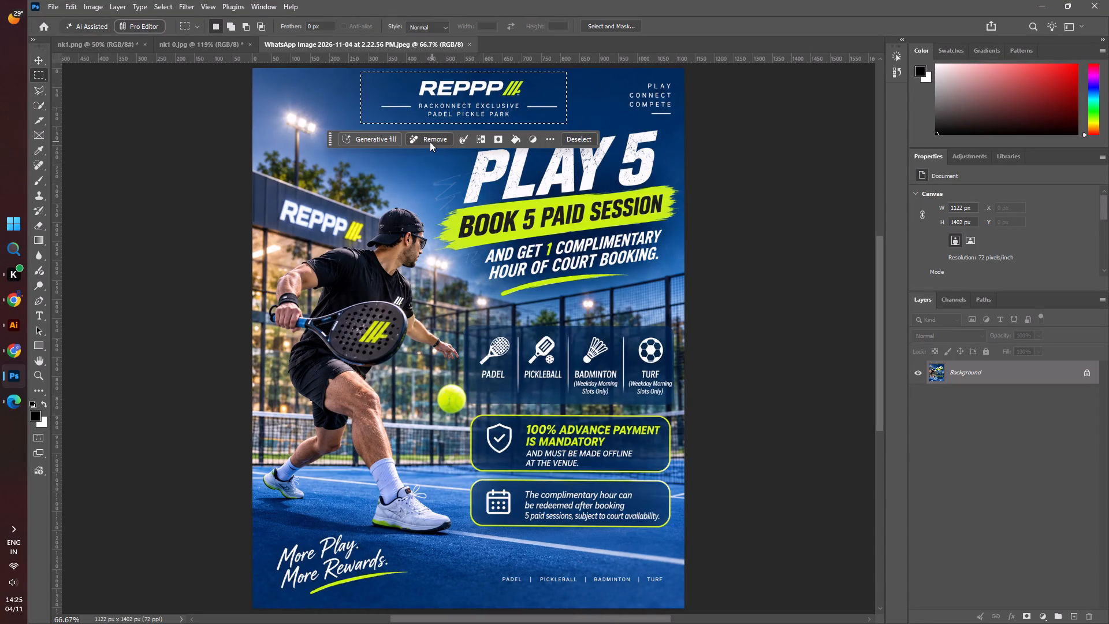
left_click(430, 142)
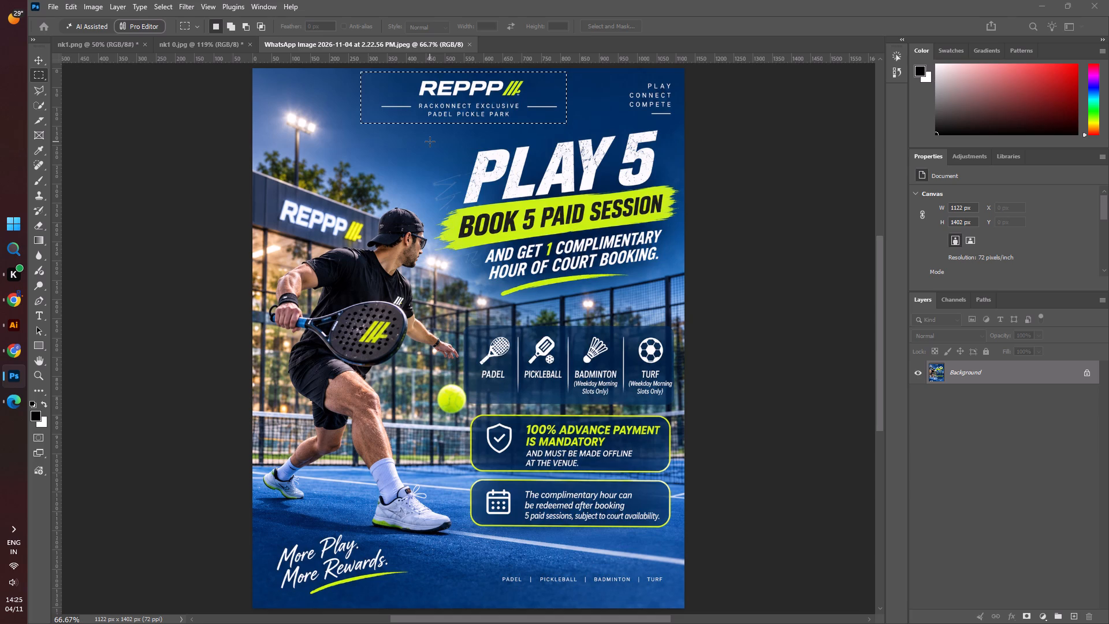
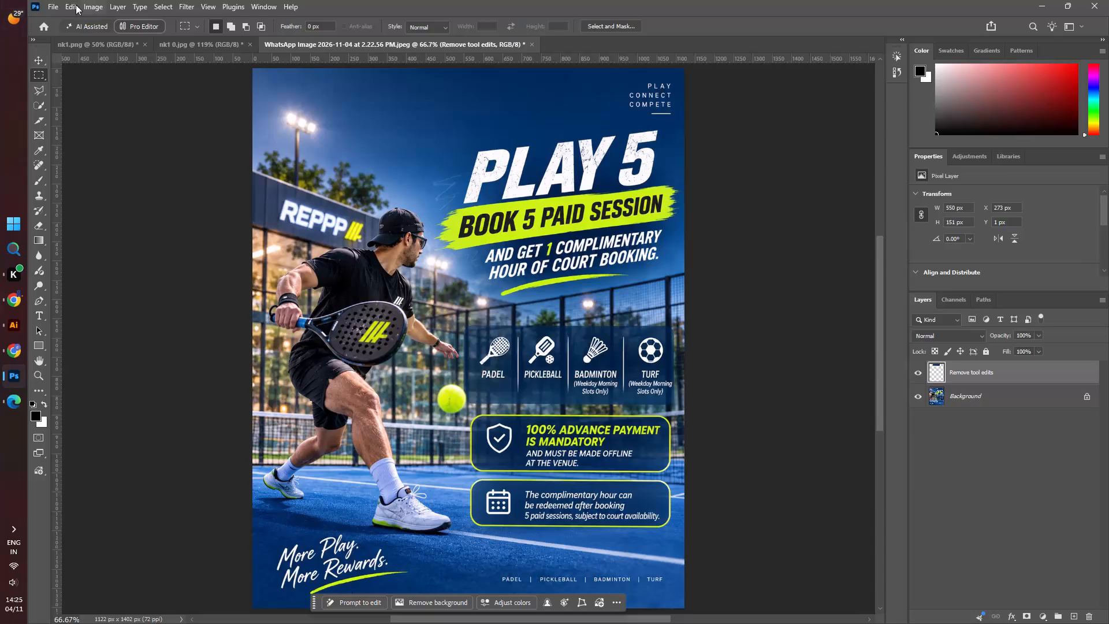
Export the cleaned Play 5 poster at 1122 x 1402 px as a JPG named BE in the Desktop folder.
left_click(47, 6)
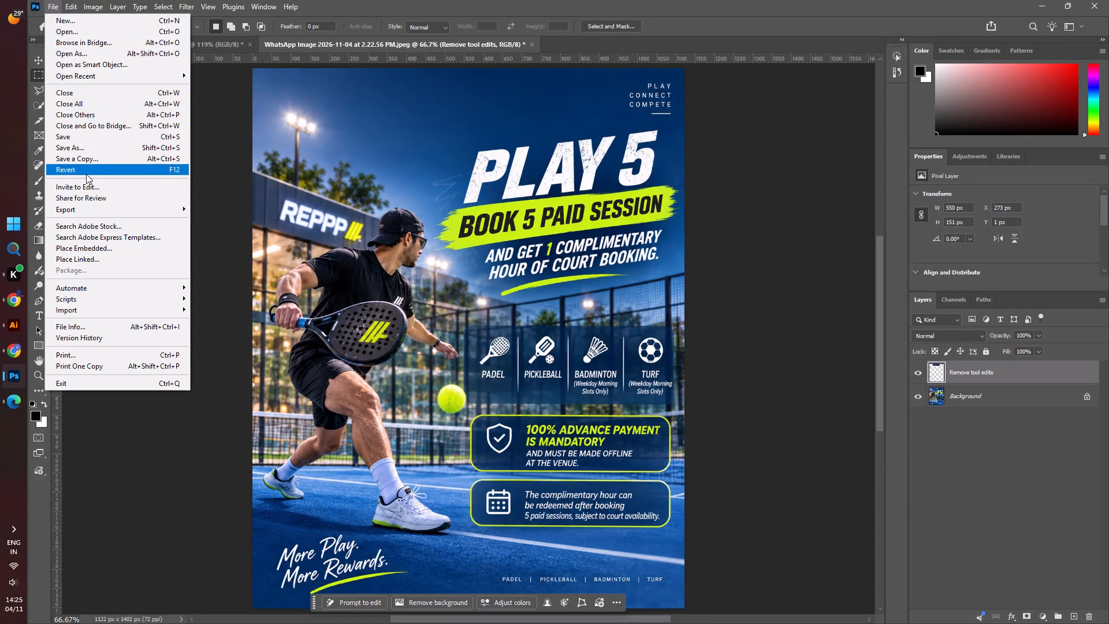
left_click(88, 211)
left_click(254, 221)
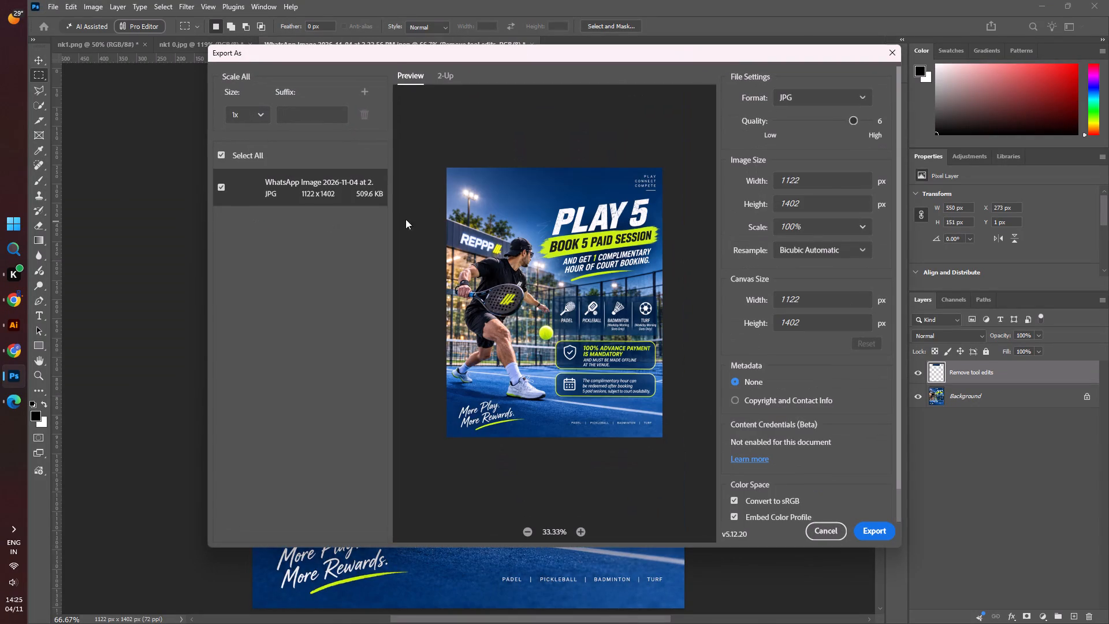
left_click(884, 530)
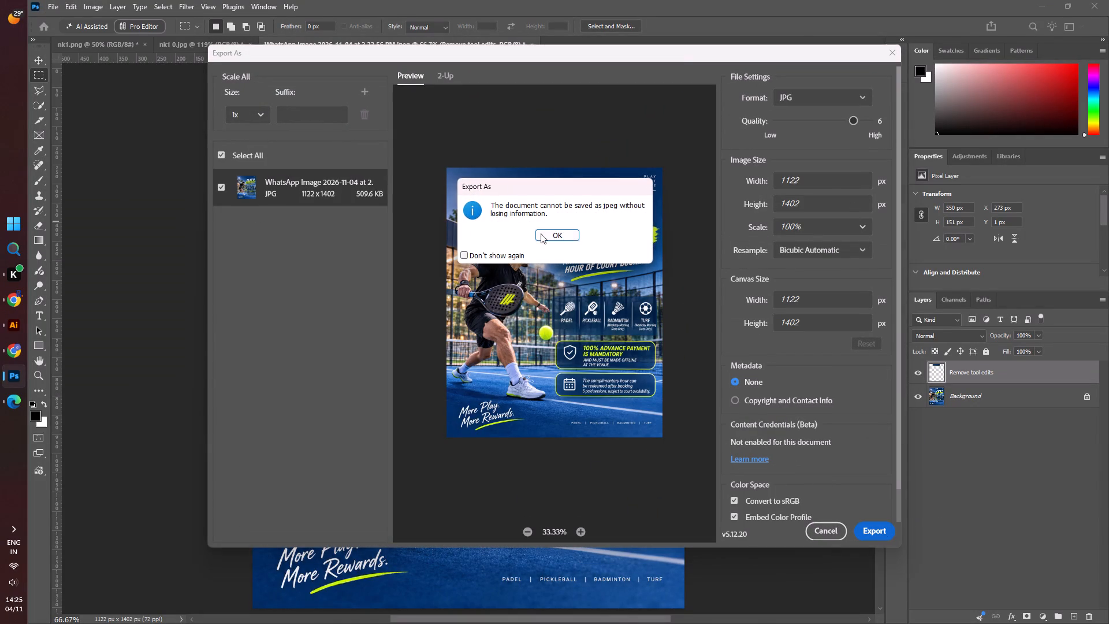
left_click(545, 232)
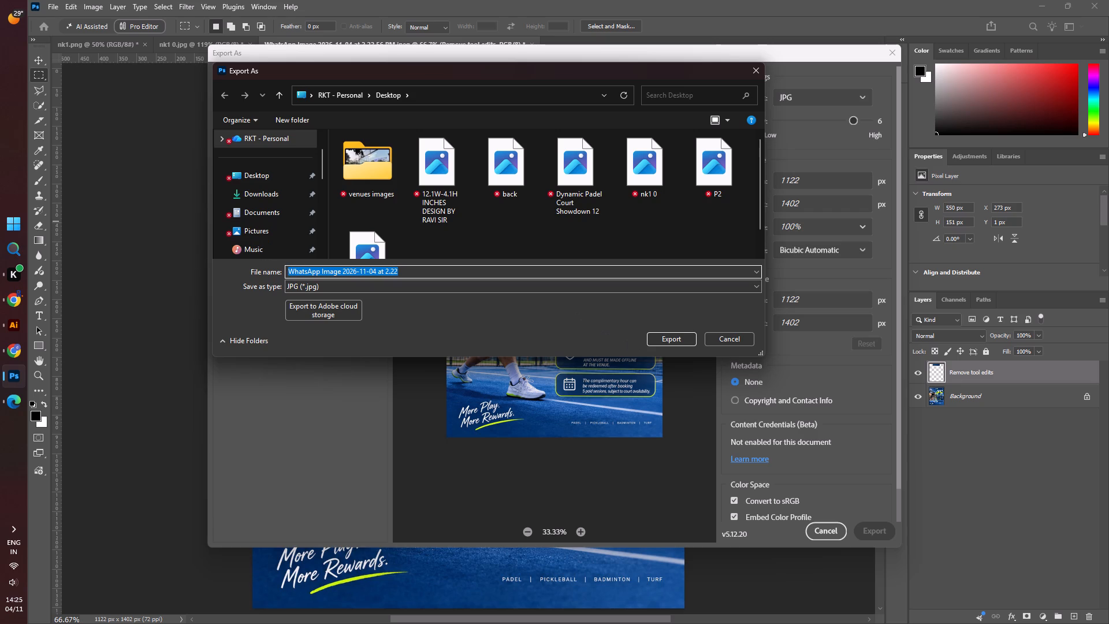
type("BE")
left_click(673, 340)
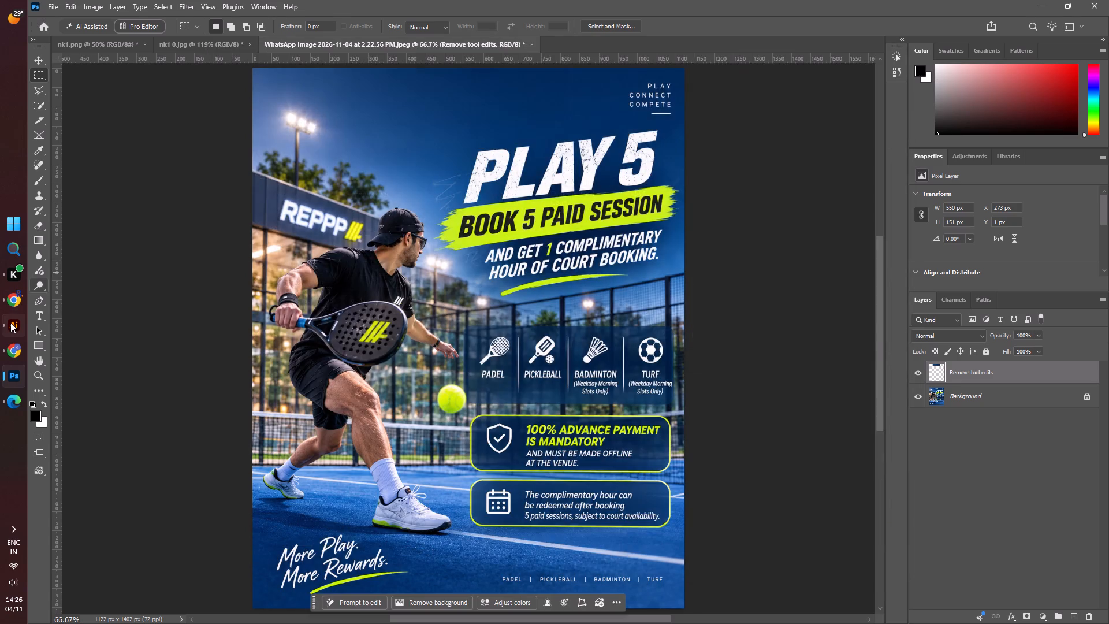
Switch to Illustrator and open the BE image from the Desktop folder.
left_click(10, 322)
left_click(85, 5)
left_click(117, 53)
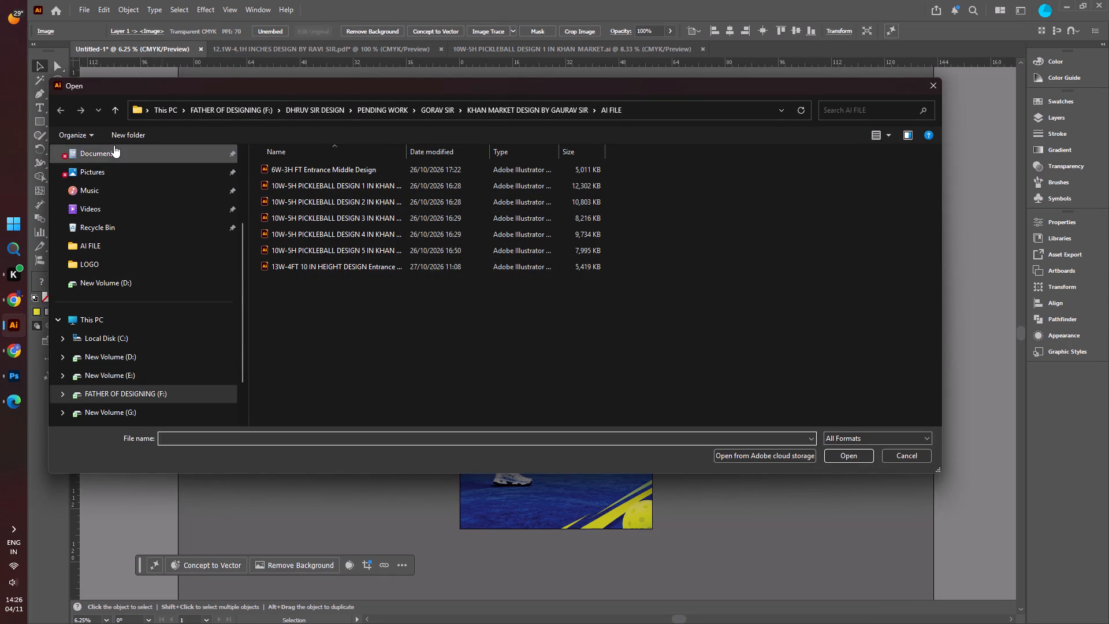
scroll(114, 140, "up", 8)
left_click(111, 228)
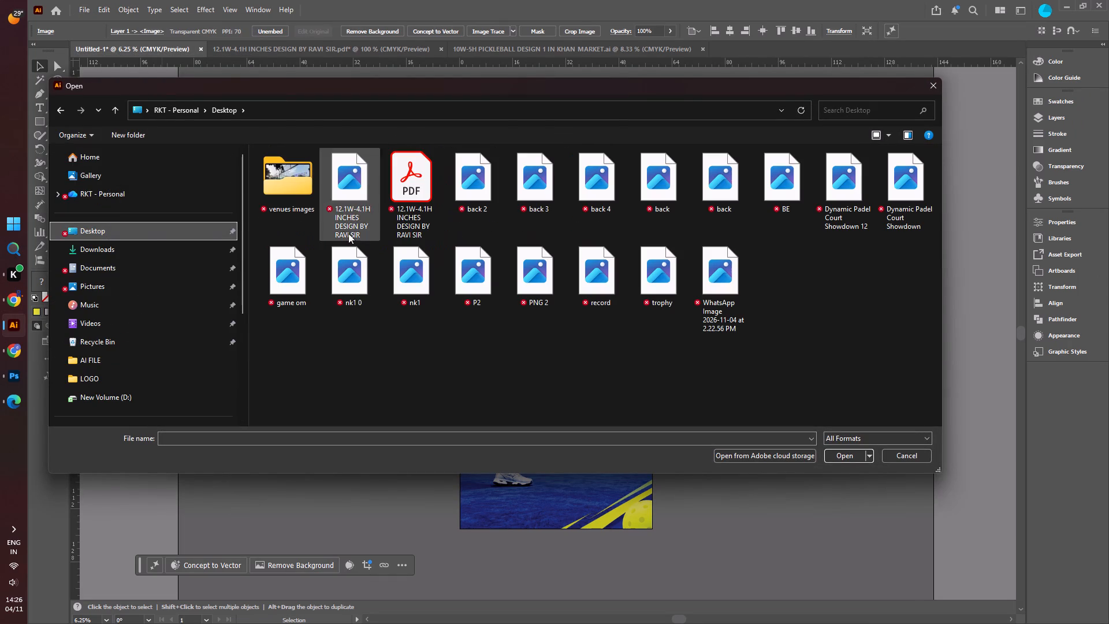
left_click(786, 189)
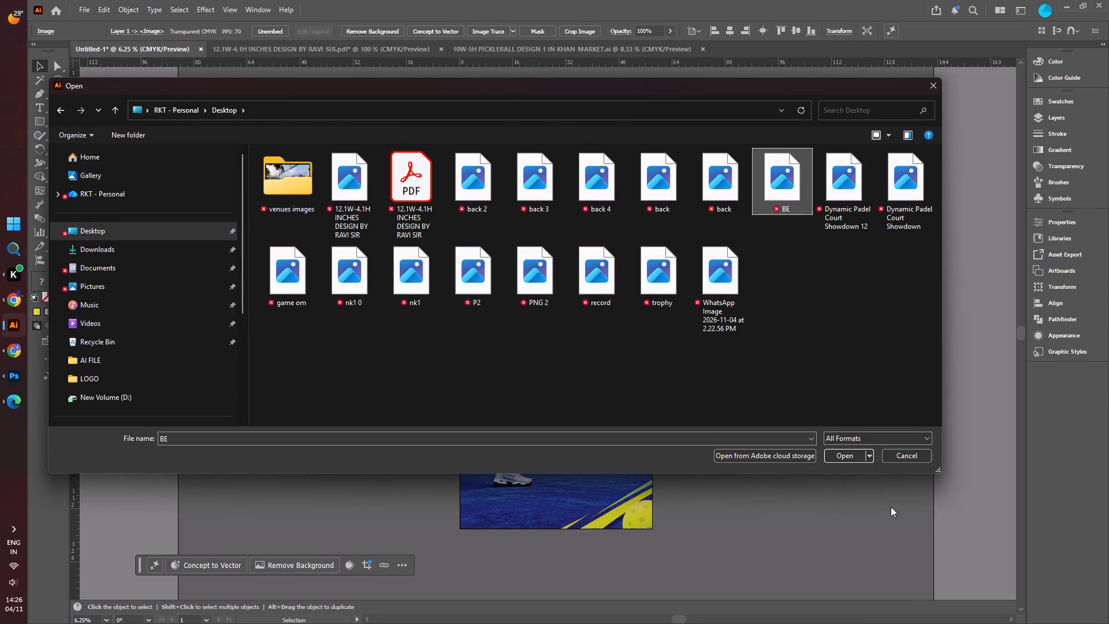
left_click(849, 461)
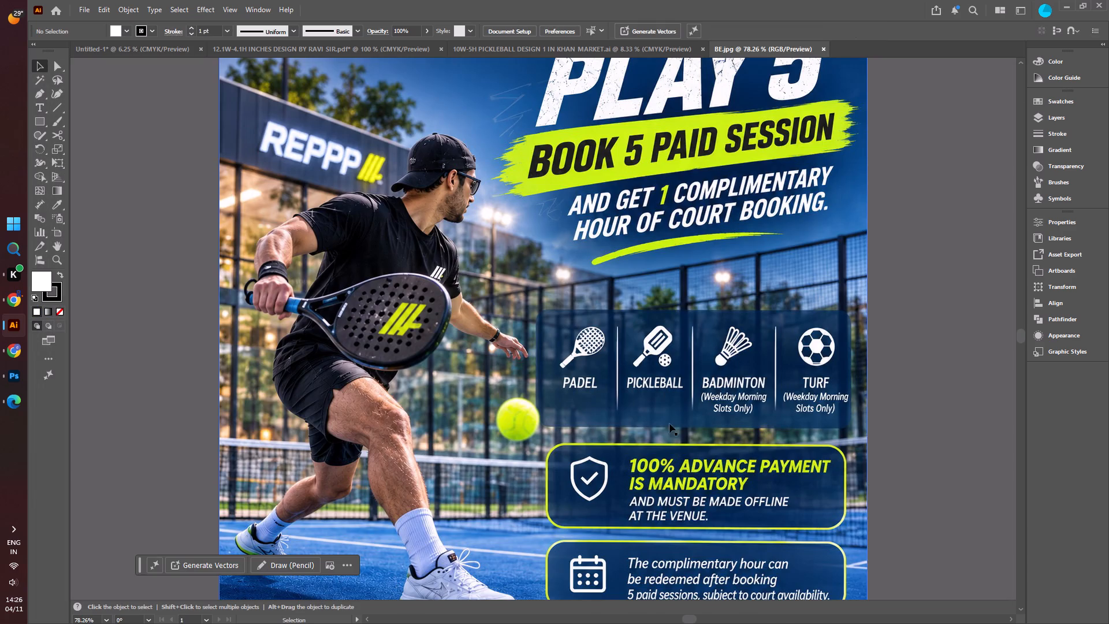
Copy the REPPP logo with its tagline from the 12.1W-4.1H banner into the BE poster, placing it near the top edge.
left_click(314, 44)
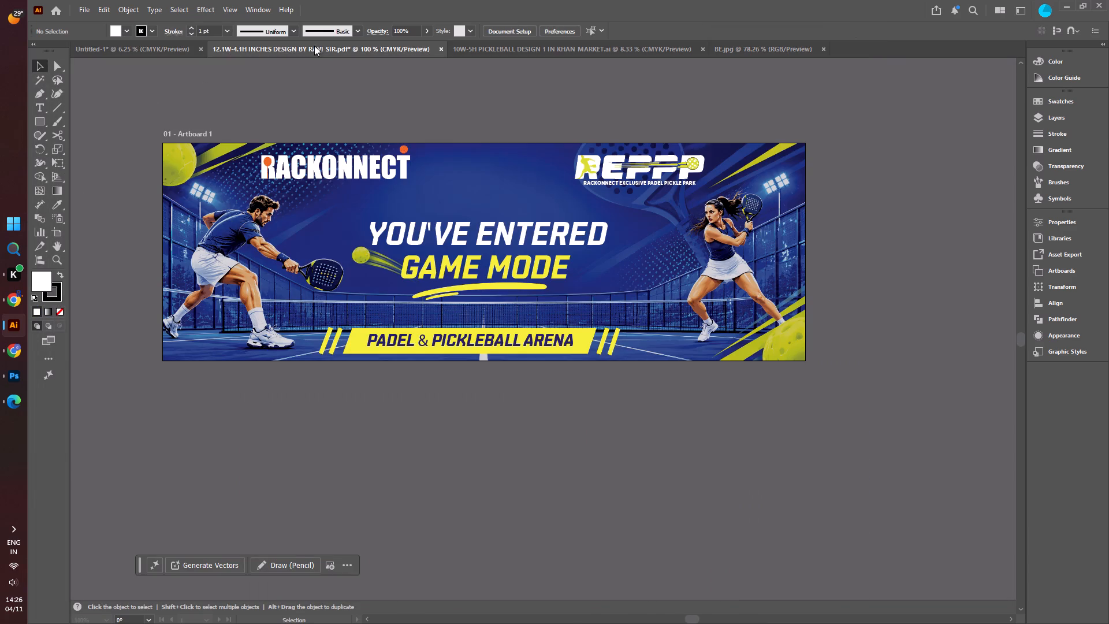
left_click(634, 170)
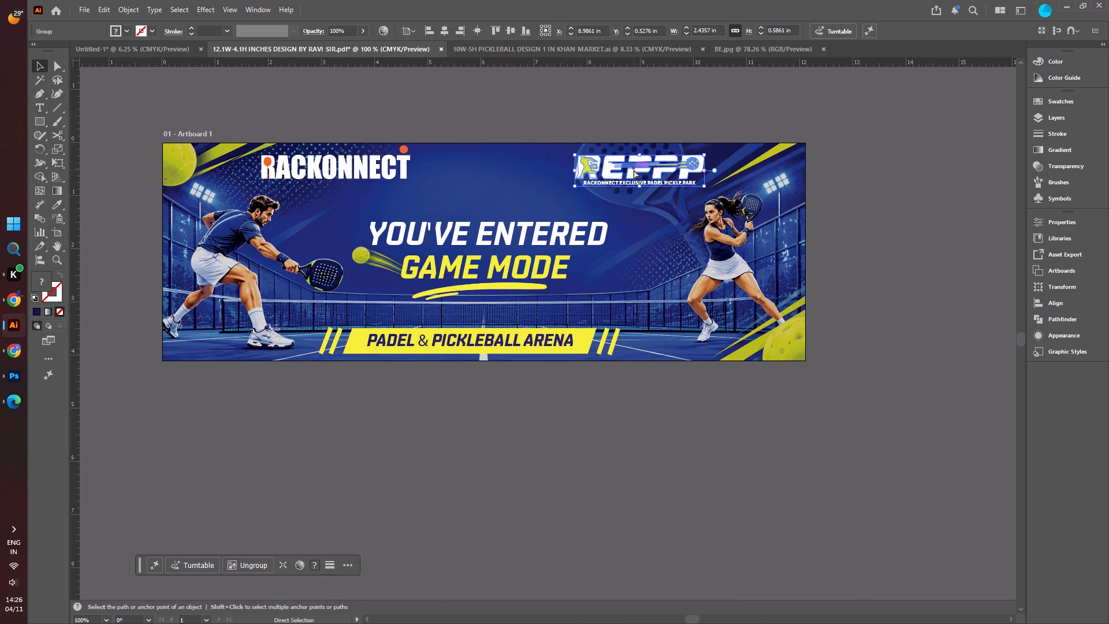
key("ctrl+c")
left_click(735, 47)
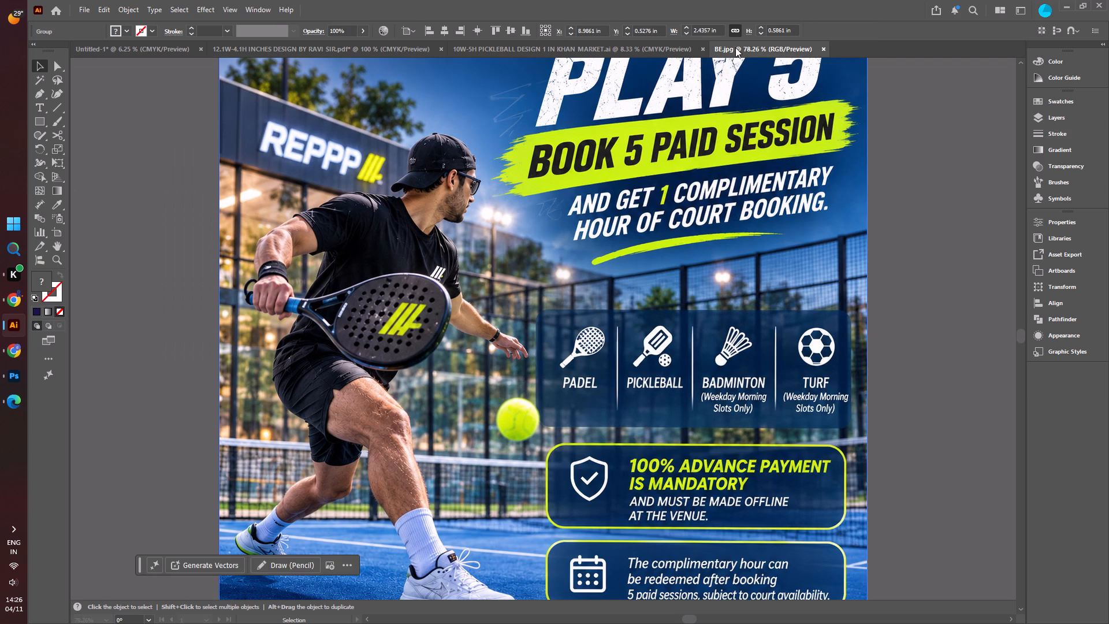
scroll(529, 257, "up", 8)
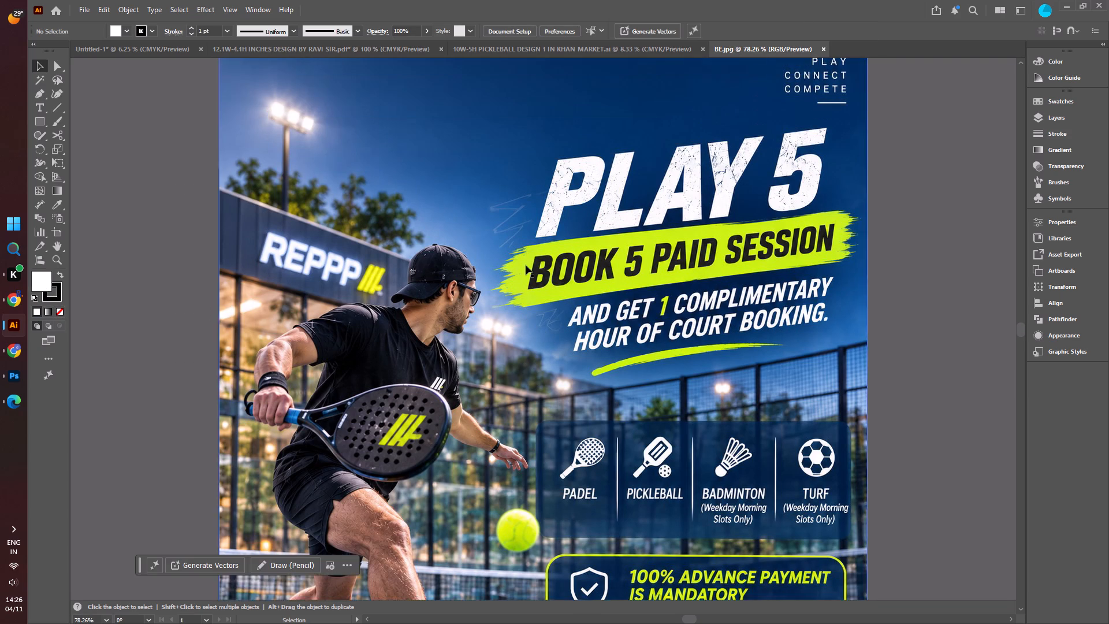
scroll(526, 265, "up", 4)
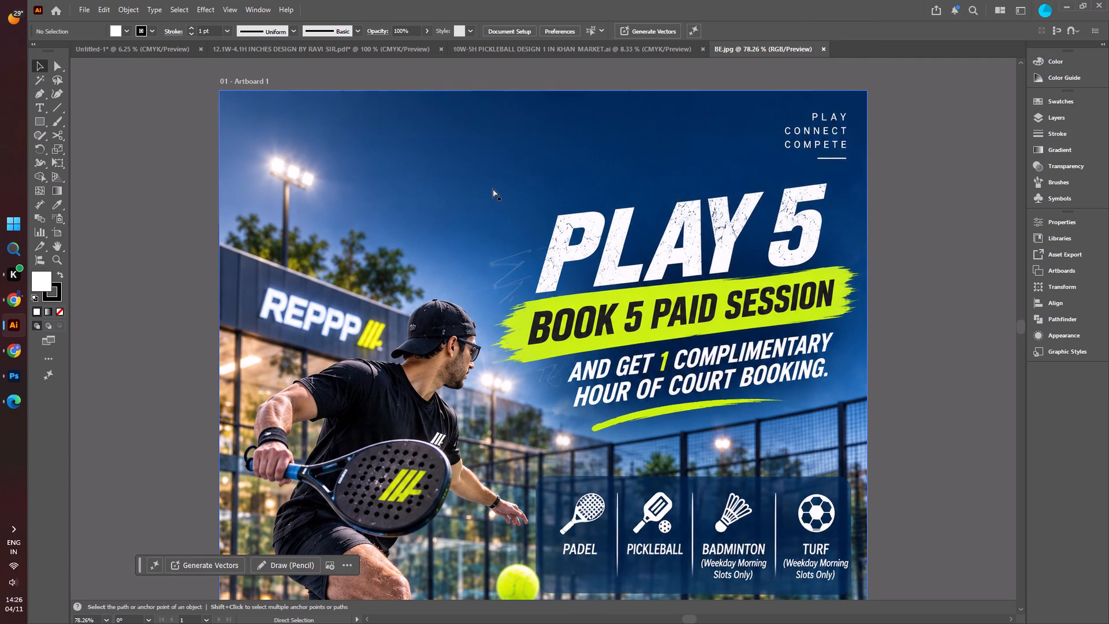
key("ctrl+v")
left_click_drag(551, 322, 486, 92)
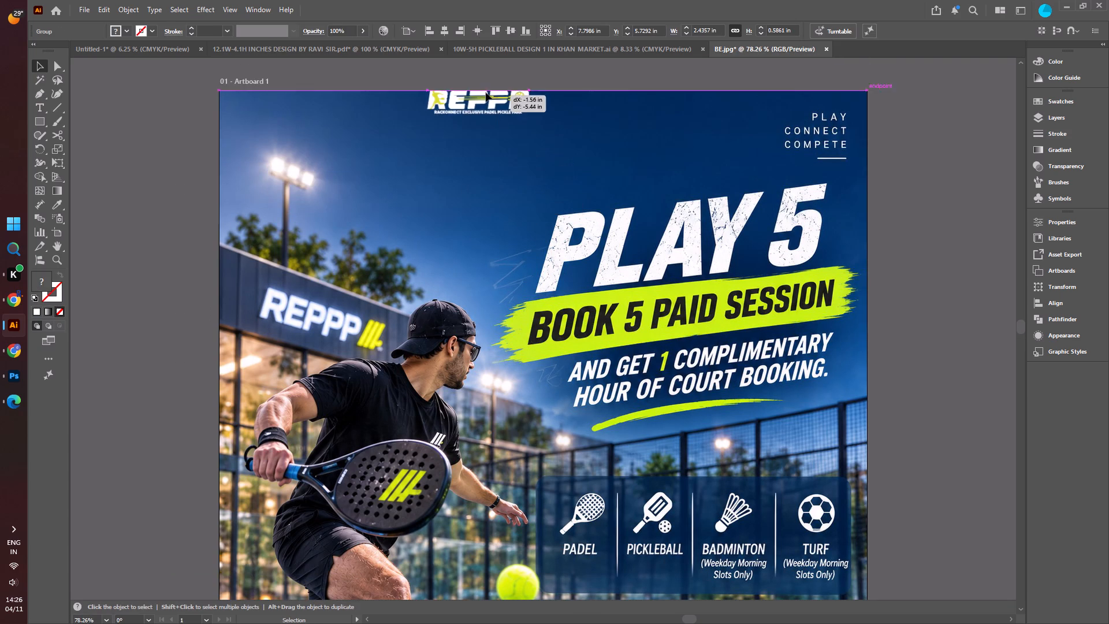
left_click_drag(486, 92, 485, 114)
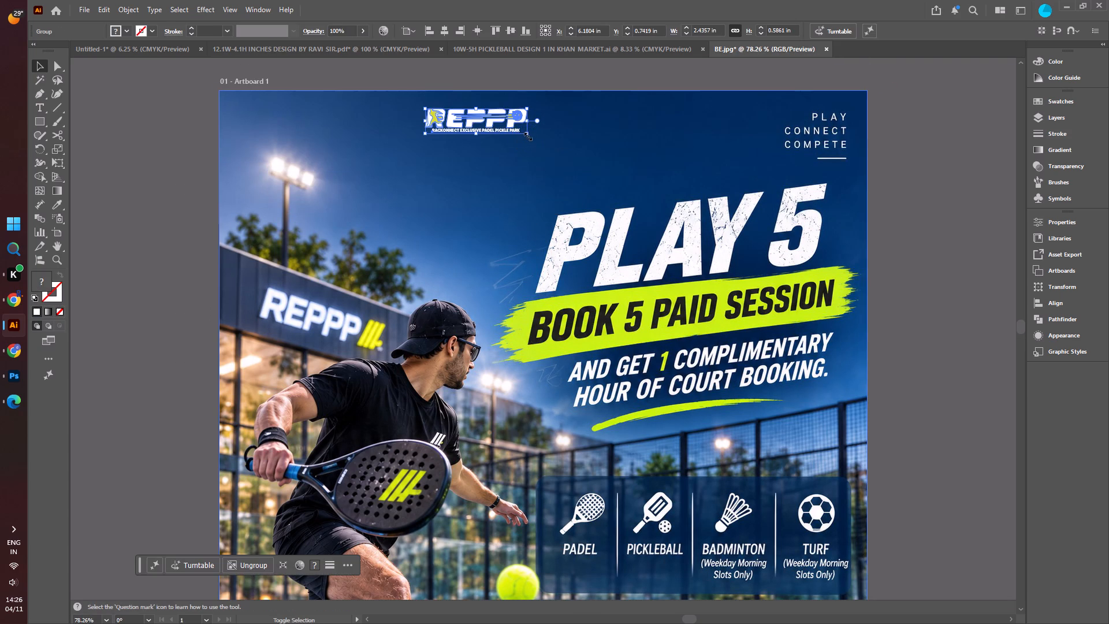
Enlarge the REPPP logo to about 5.84 in wide and centre it horizontally at the top of the poster.
left_click_drag(527, 136, 668, 236, "shift")
left_click(545, 128)
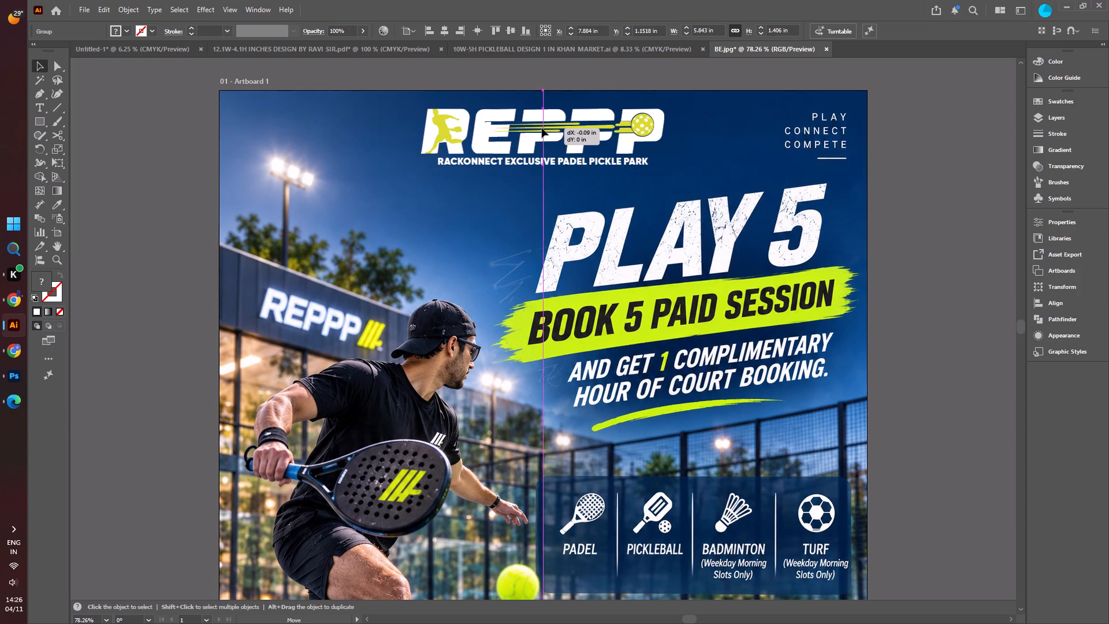
left_click(152, 144)
scroll(168, 207, "down", 4, "ctrl")
scroll(168, 207, "up", 1)
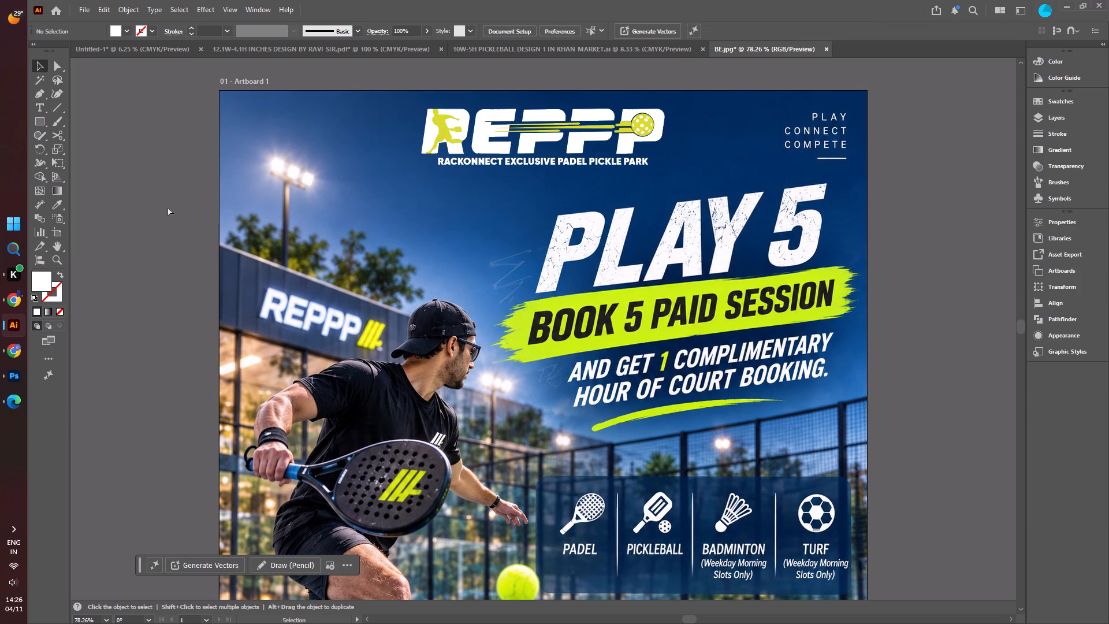
Clear the auto-backup alert by opening the File Handling preferences and accepting them.
scroll(157, 197, "down", 4, "alt")
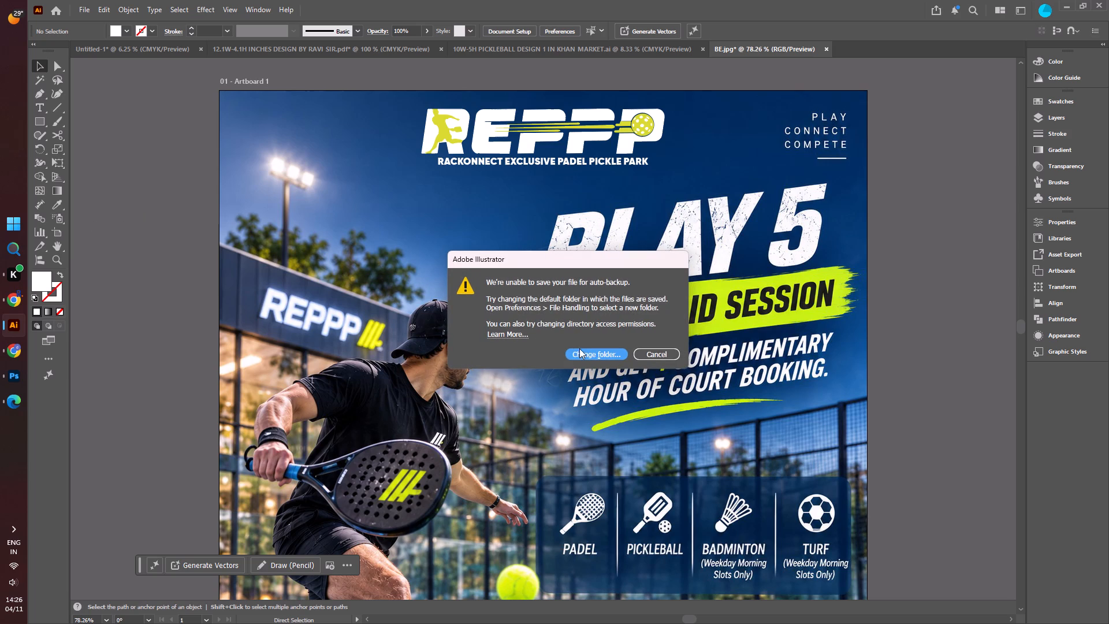
left_click(583, 355)
left_click(675, 503)
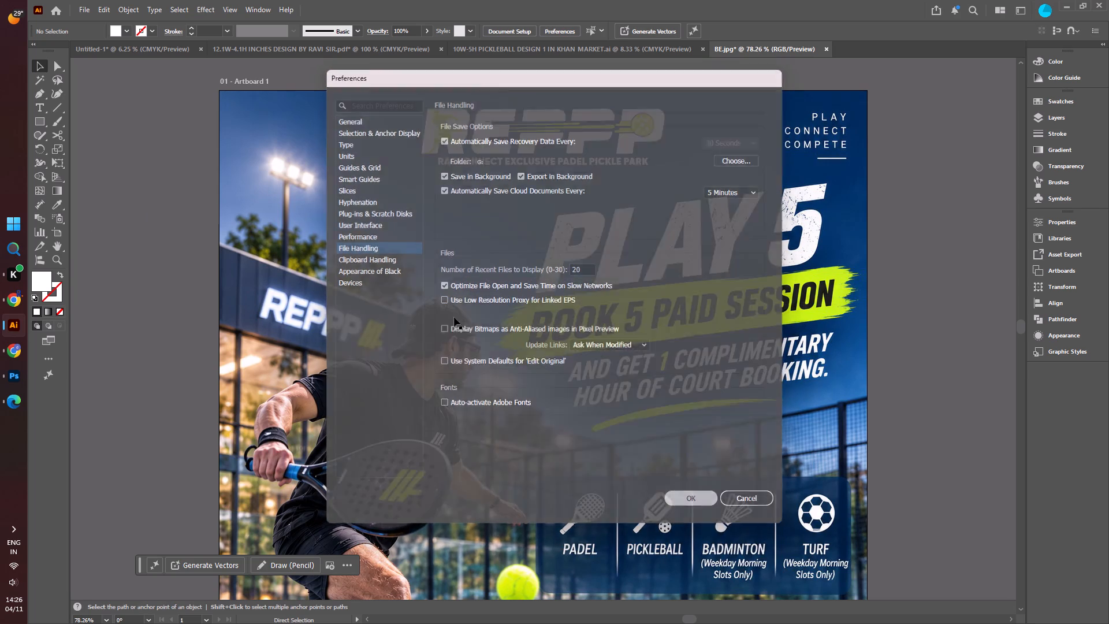
Export the poster artboard to the Desktop folder as an RGB JPEG named BE 2, with quality 5 (Medium) and 72 ppi resolution.
scroll(422, 291, "down", 4, "alt")
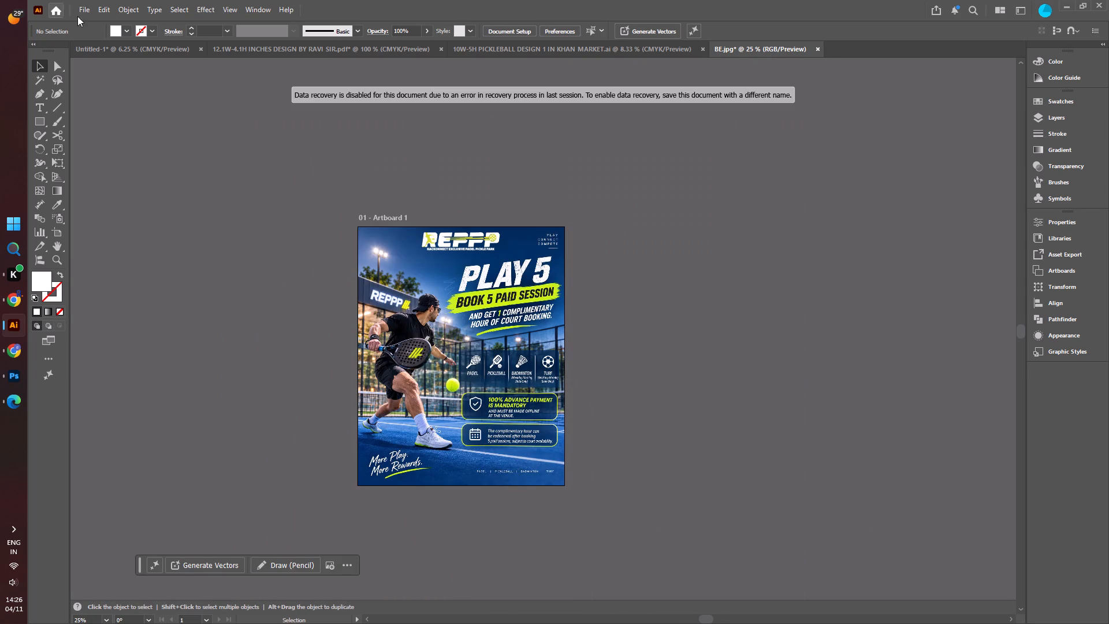
left_click(81, 6)
left_click(130, 258)
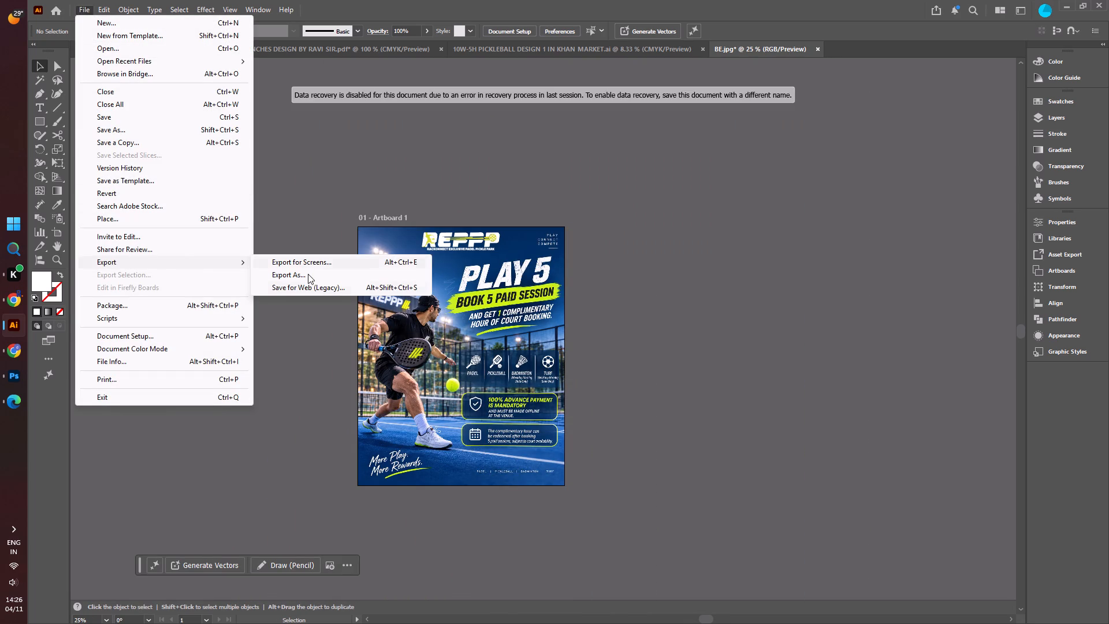
left_click(355, 277)
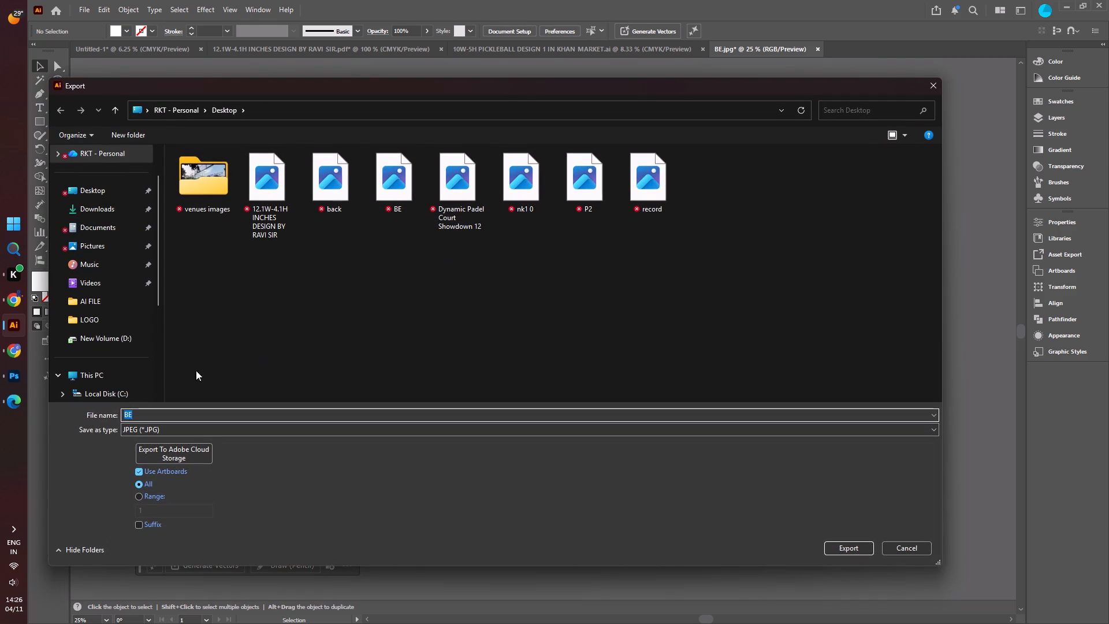
left_click(169, 410)
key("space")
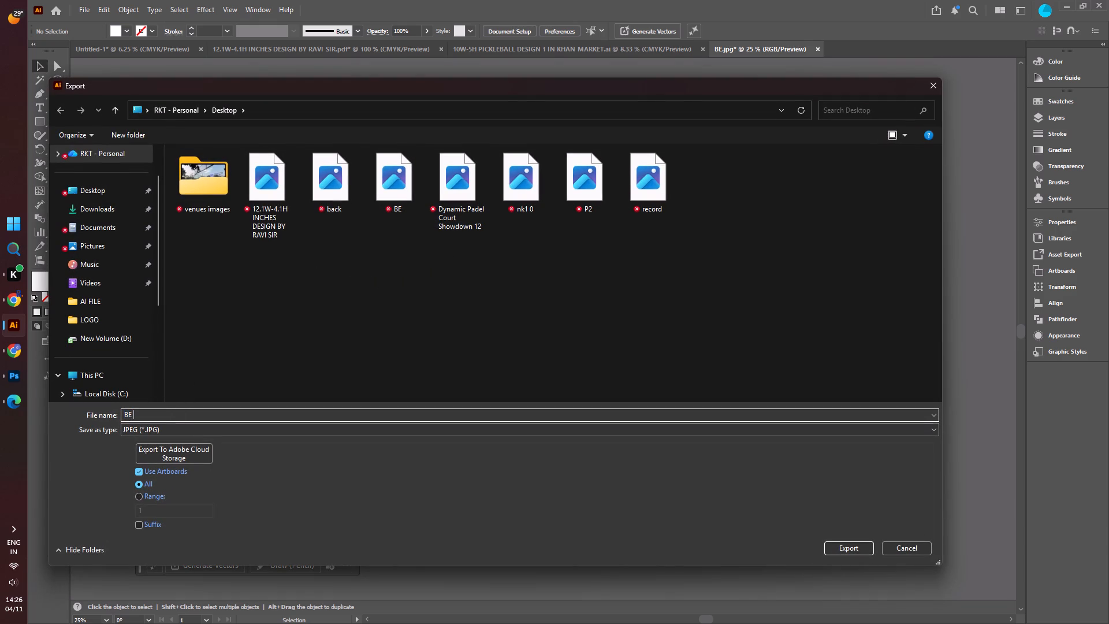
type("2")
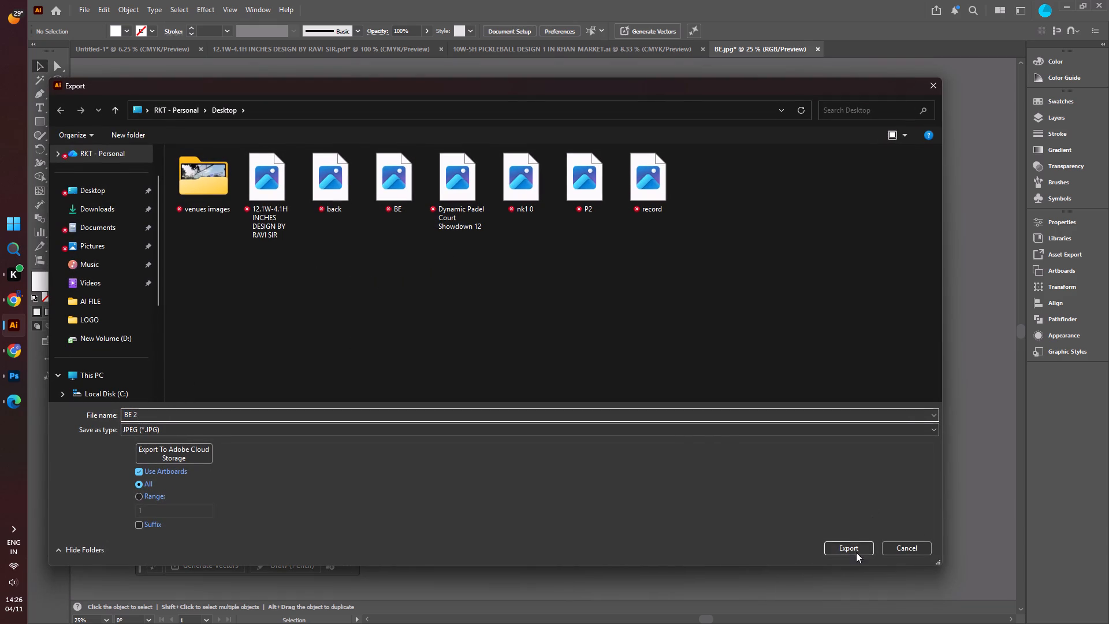
left_click(856, 554)
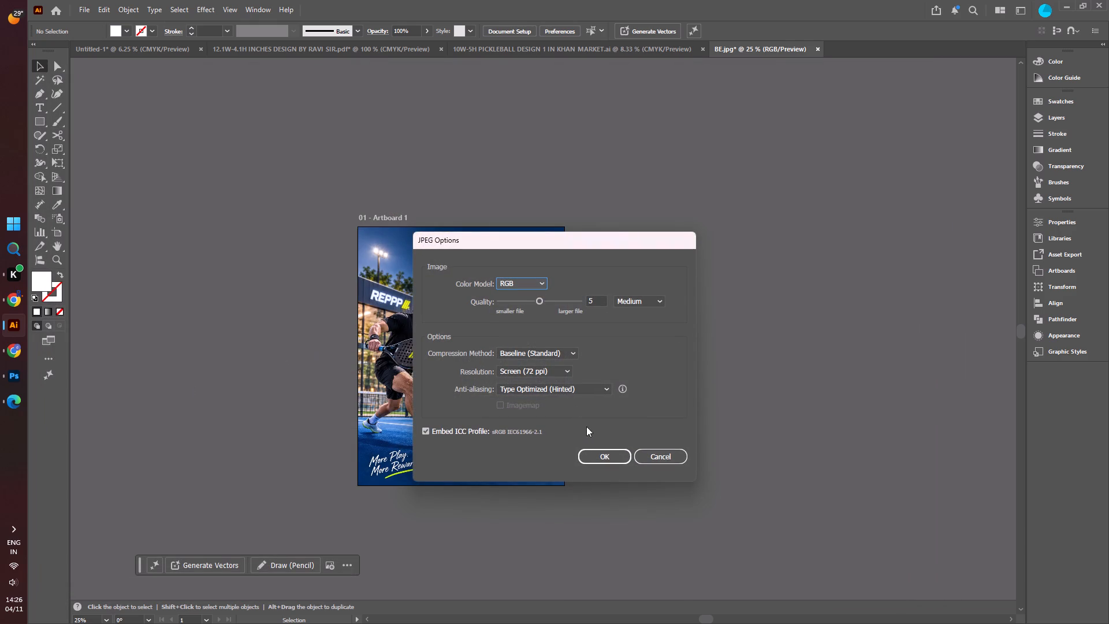
left_click(595, 456)
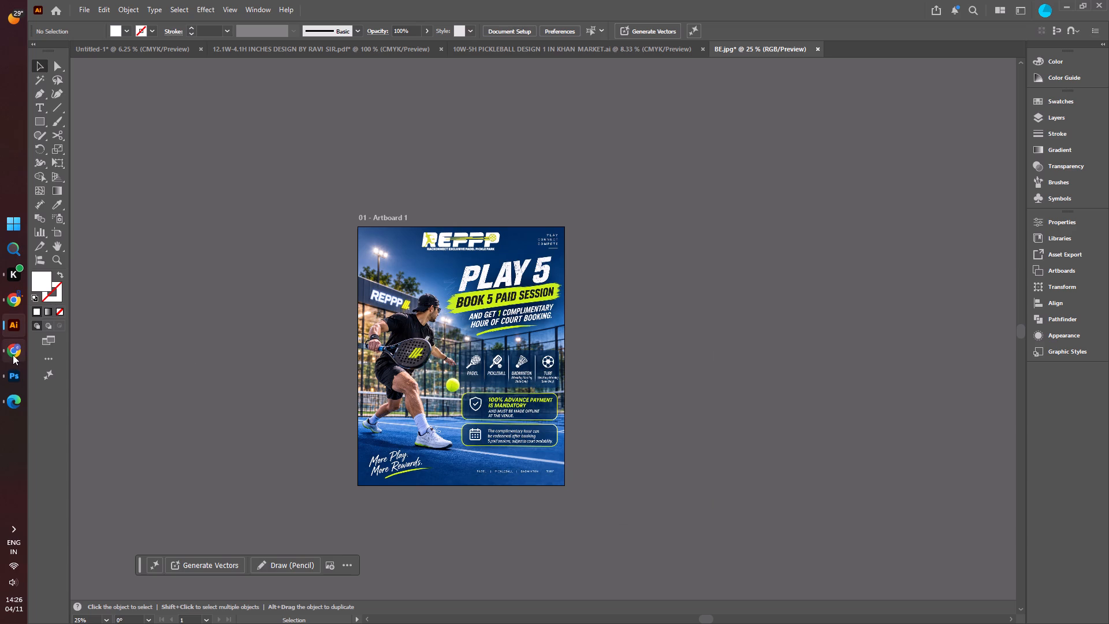